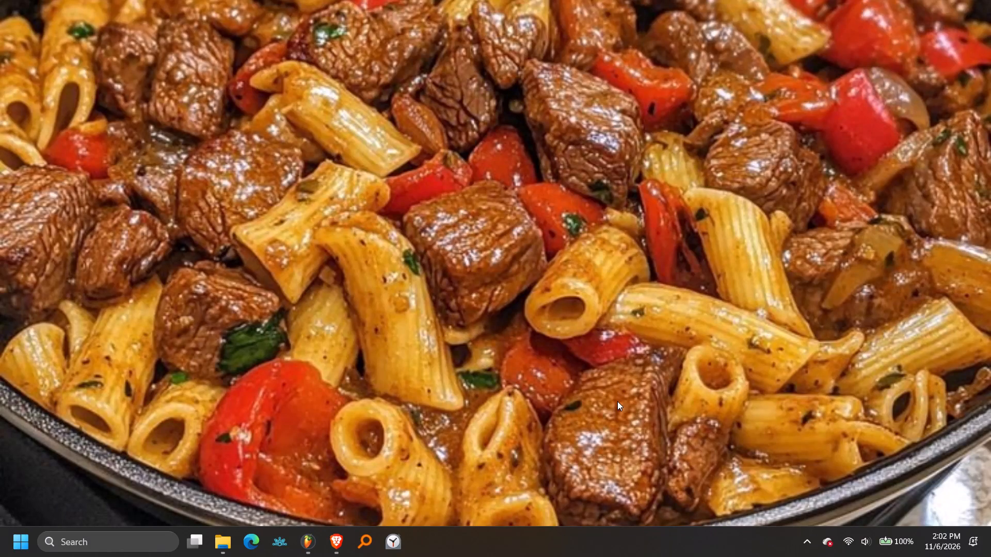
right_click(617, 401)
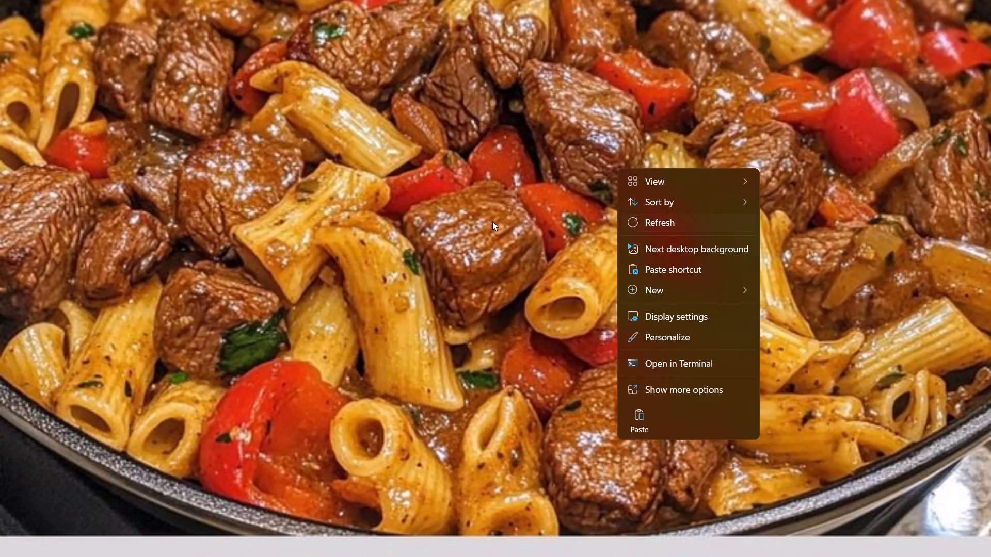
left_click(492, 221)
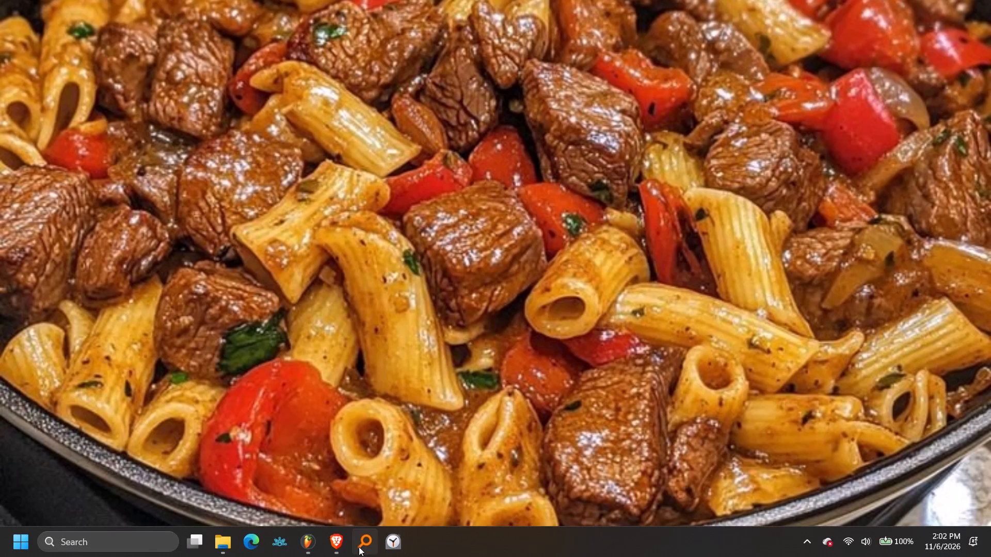
Switch to the FL Studio project and select the reco track on insert 8 in the mixer.
left_click(310, 544)
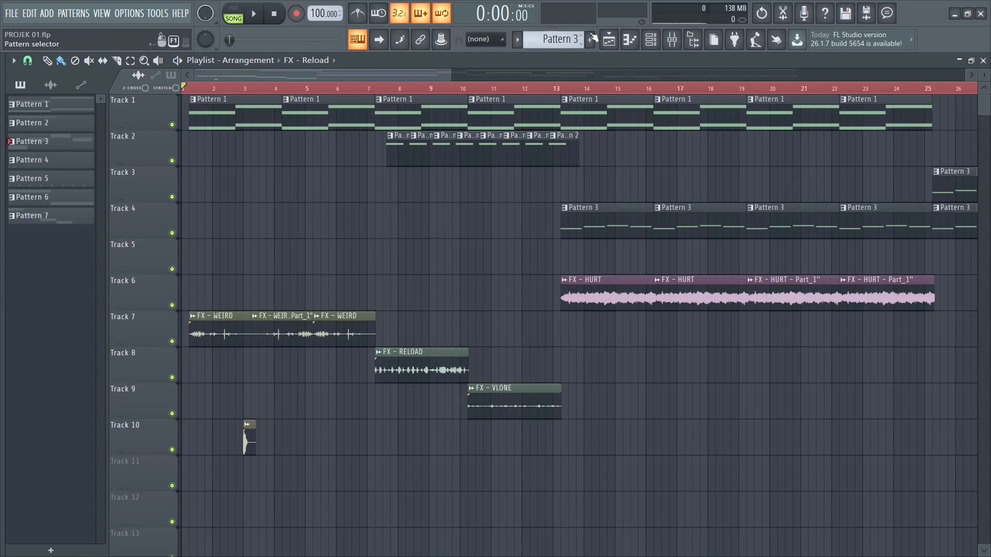
left_click(673, 39)
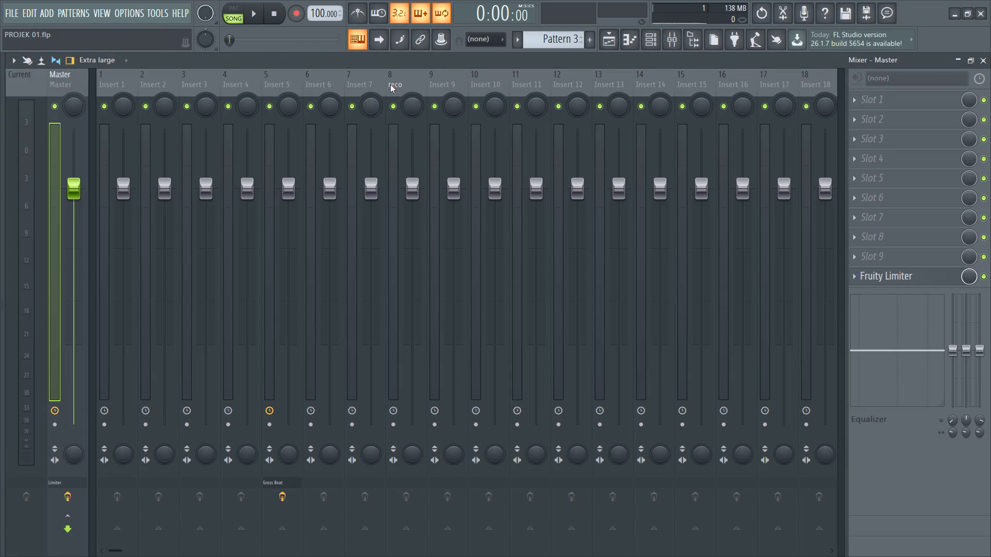
left_click(397, 87)
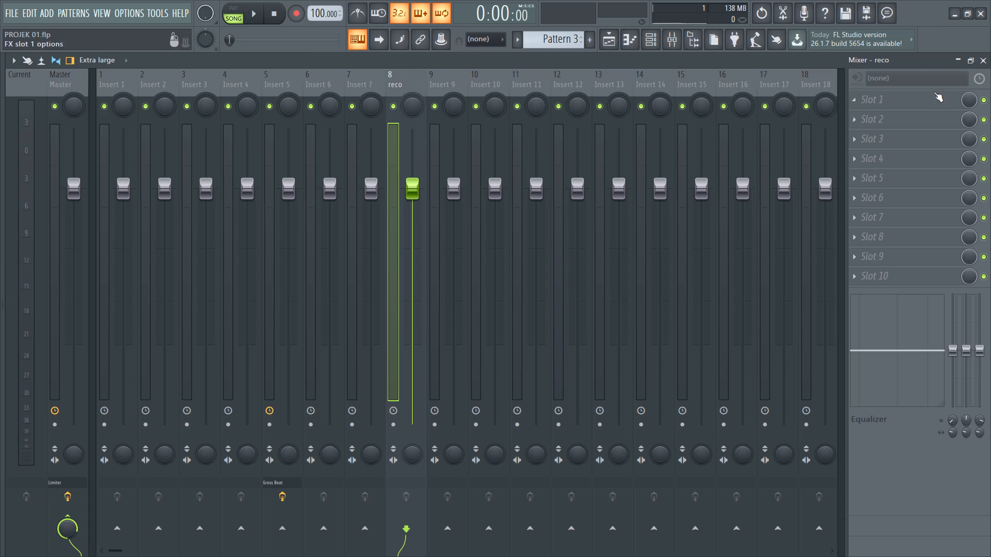
left_click(894, 76)
left_click(928, 68)
left_click(408, 84)
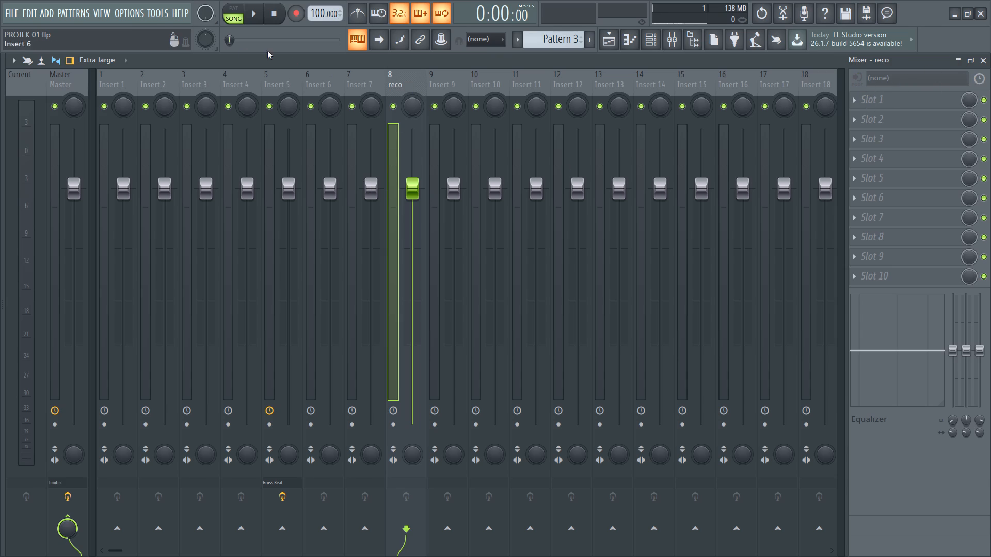
Set the audio device to FL Studio ASIO in the audio settings.
left_click(118, 11)
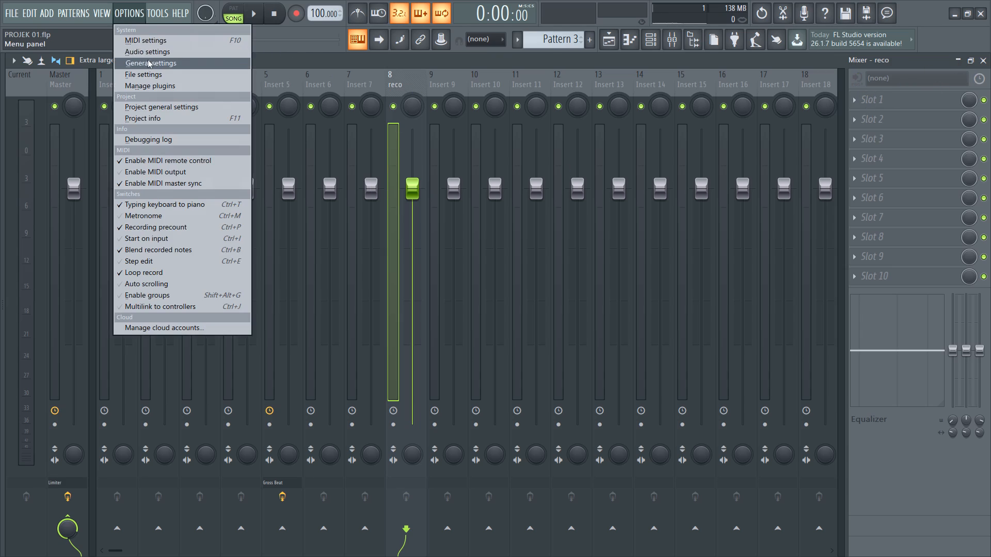
left_click(149, 51)
left_click(414, 119)
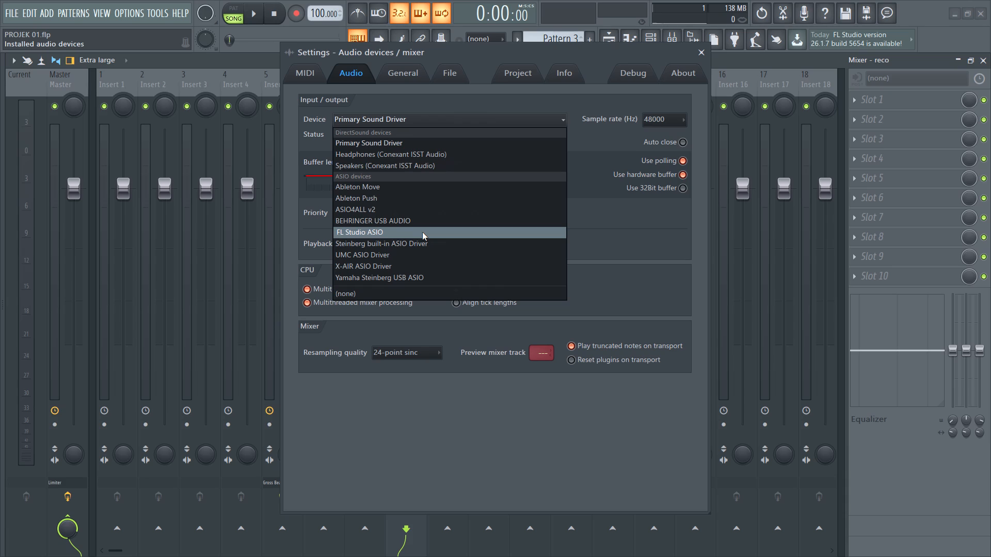
left_click(422, 232)
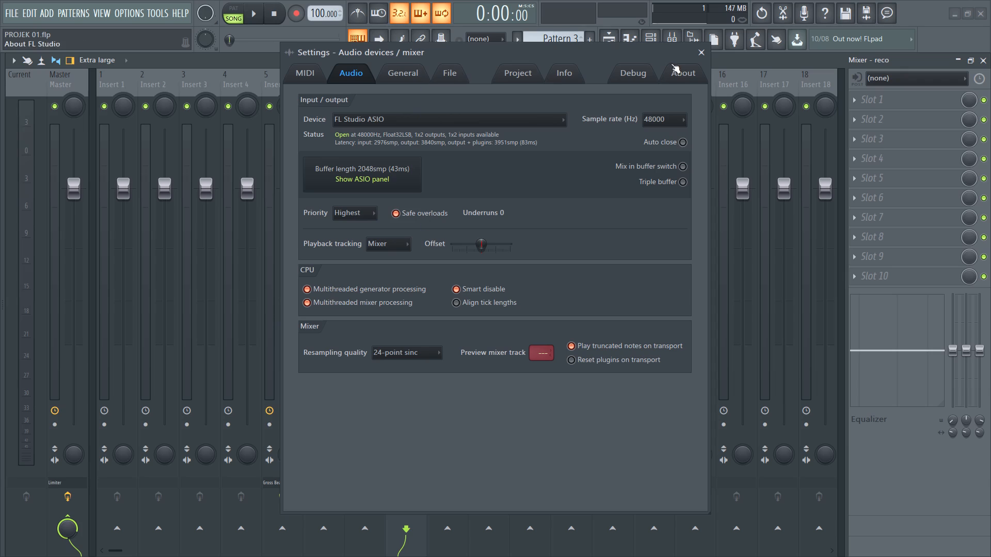
left_click(696, 52)
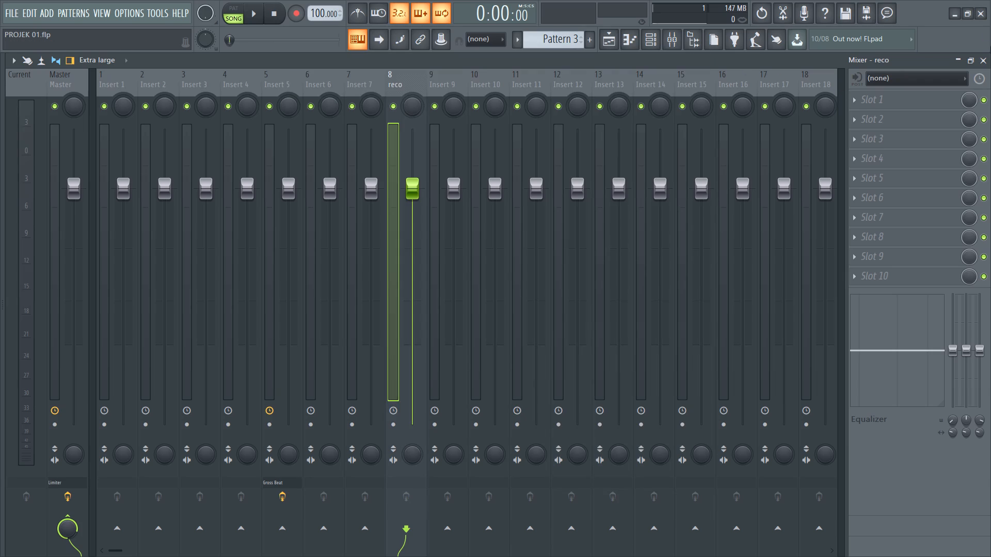
Assign the mono input In 1 to the reco mixer track and close the mixer.
left_click(395, 81)
left_click(395, 83)
left_click(408, 135)
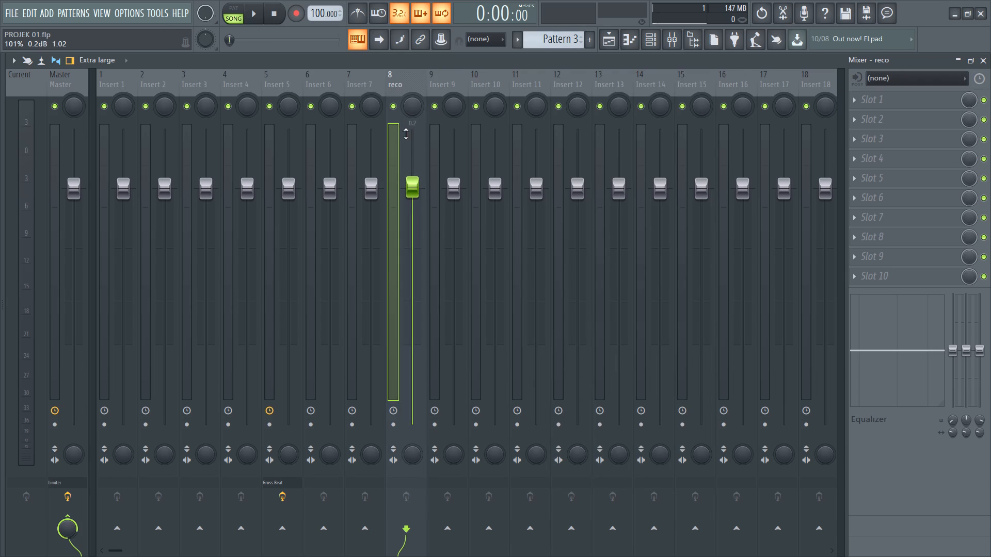
left_click_drag(409, 136, 413, 165)
scroll(413, 165, "down", 5)
scroll(414, 158, "up", 2)
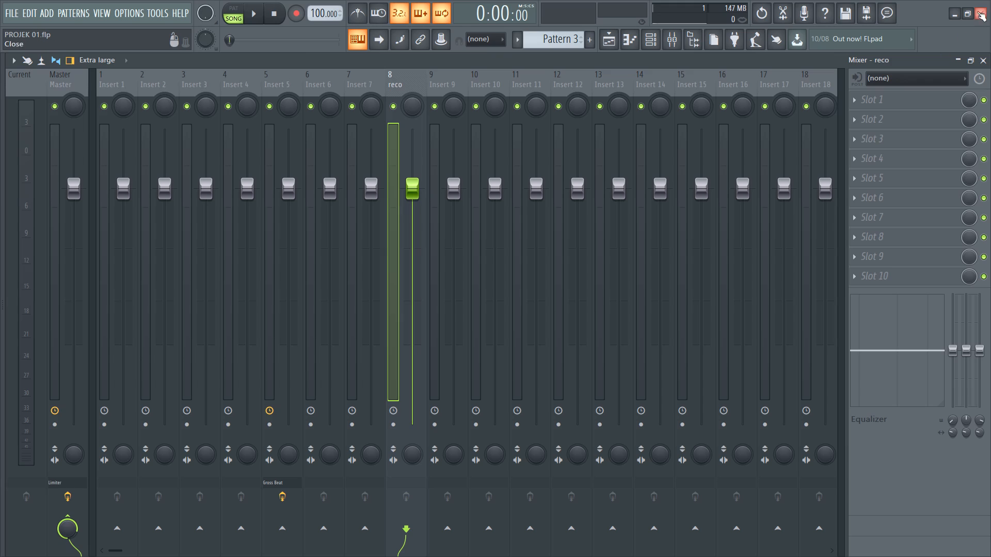
left_click(449, 83)
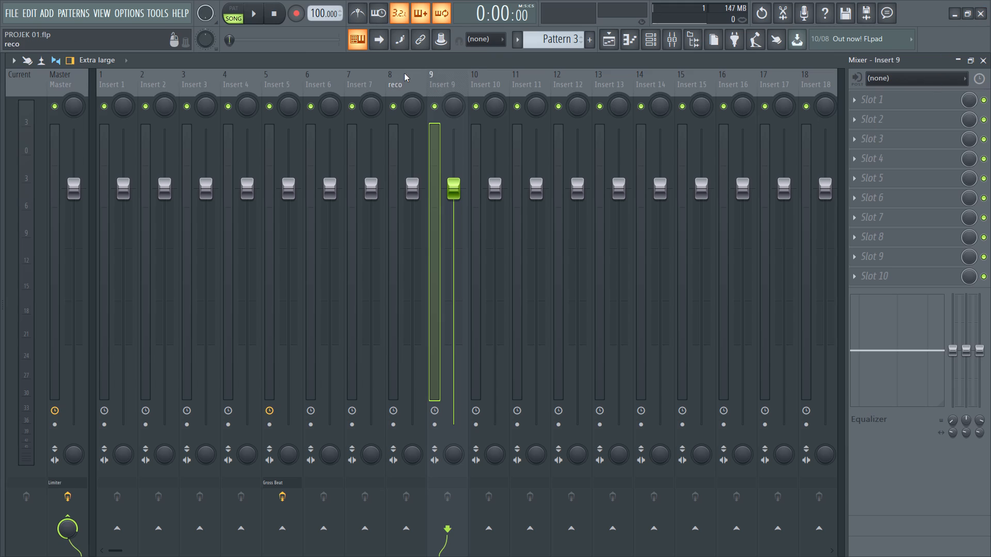
left_click(404, 73)
left_click(964, 83)
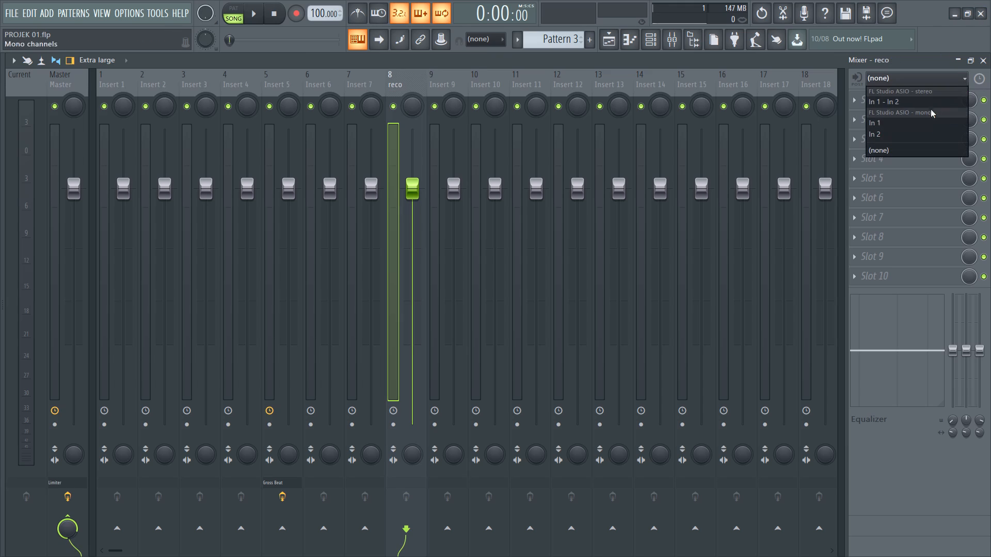
left_click(920, 119)
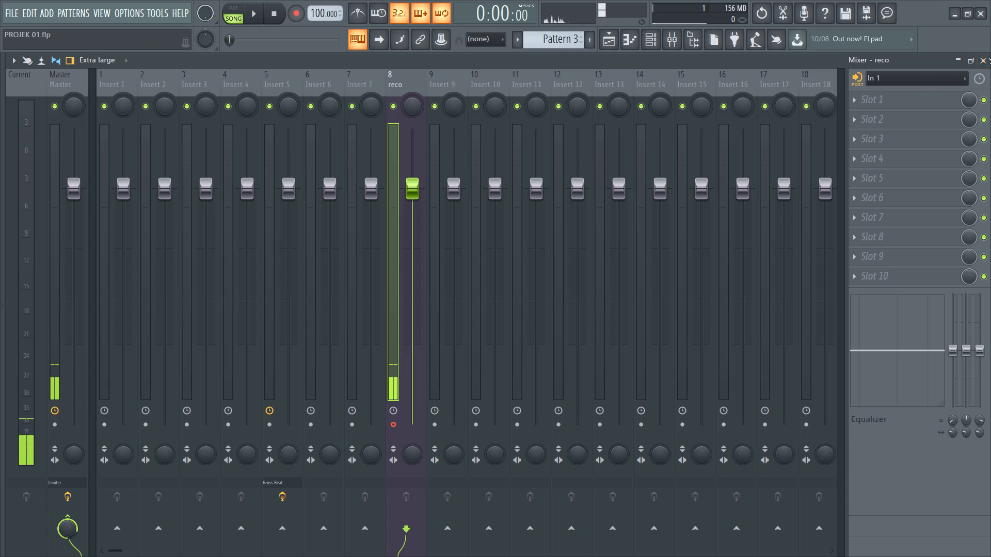
left_click(983, 58)
Play the playlist arrangement in song mode from the start, then restart playback.
scroll(668, 317, "down", 5)
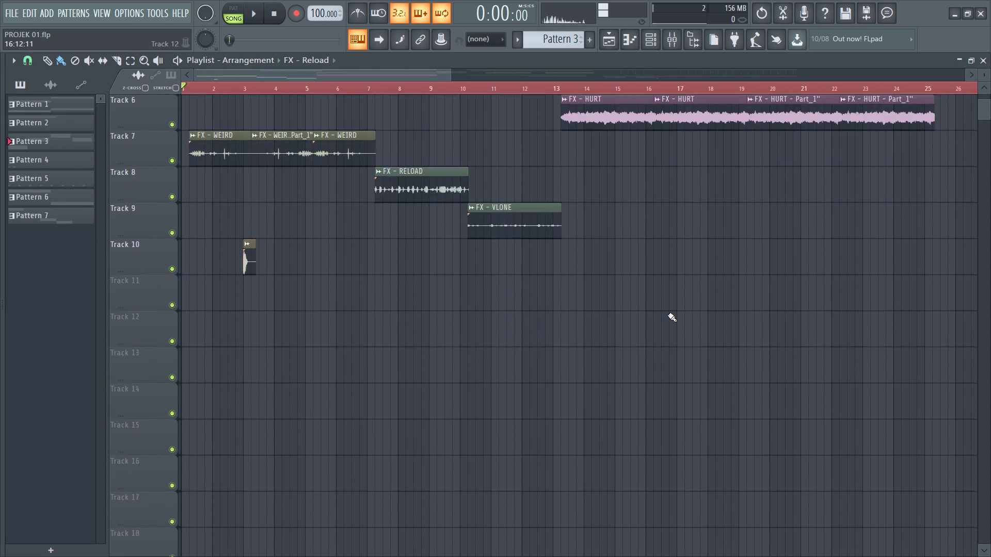
scroll(668, 314, "up", 7)
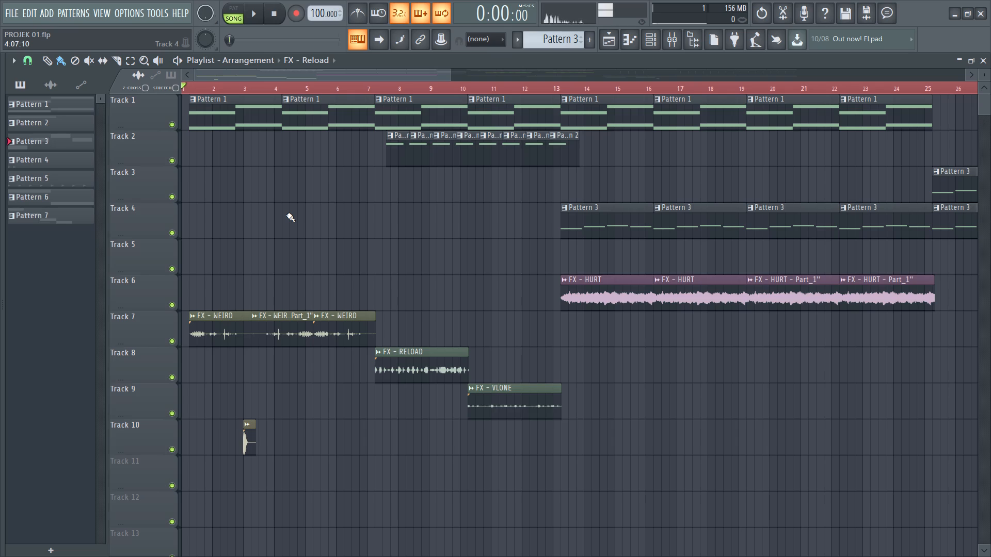
key("space")
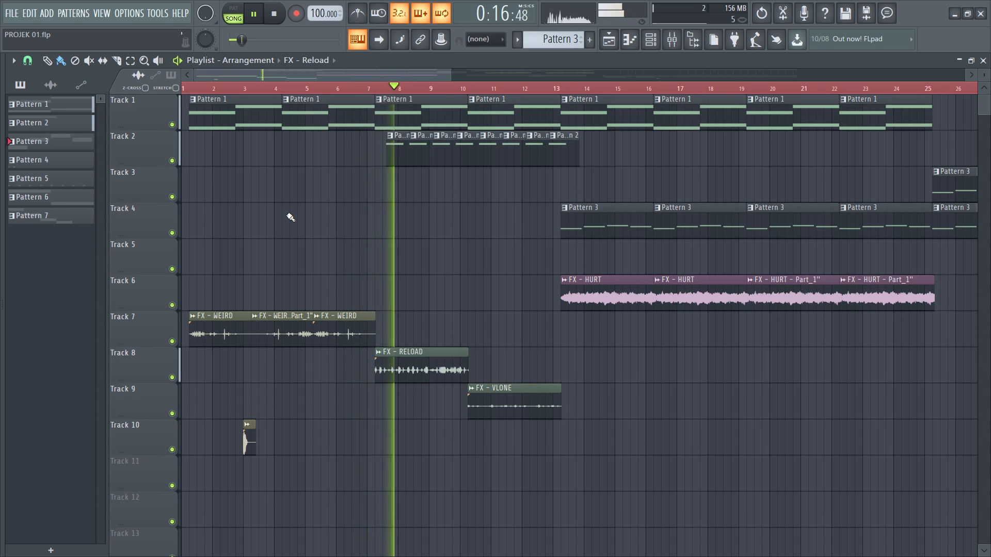
key("space")
key("space")
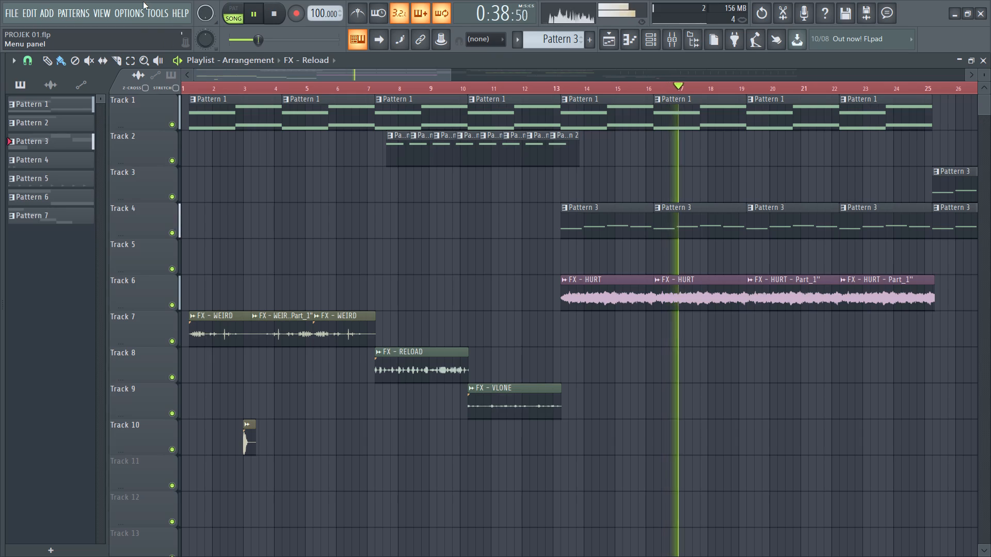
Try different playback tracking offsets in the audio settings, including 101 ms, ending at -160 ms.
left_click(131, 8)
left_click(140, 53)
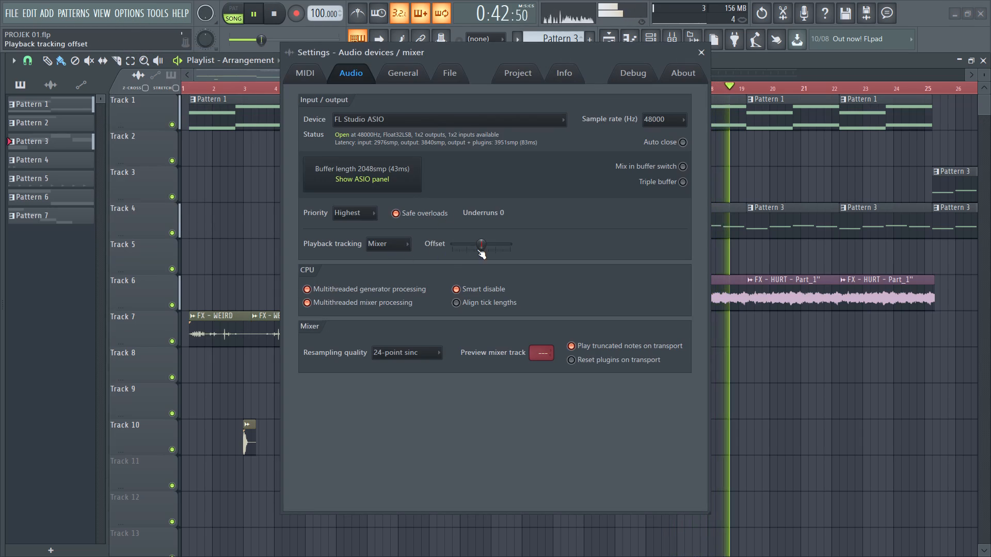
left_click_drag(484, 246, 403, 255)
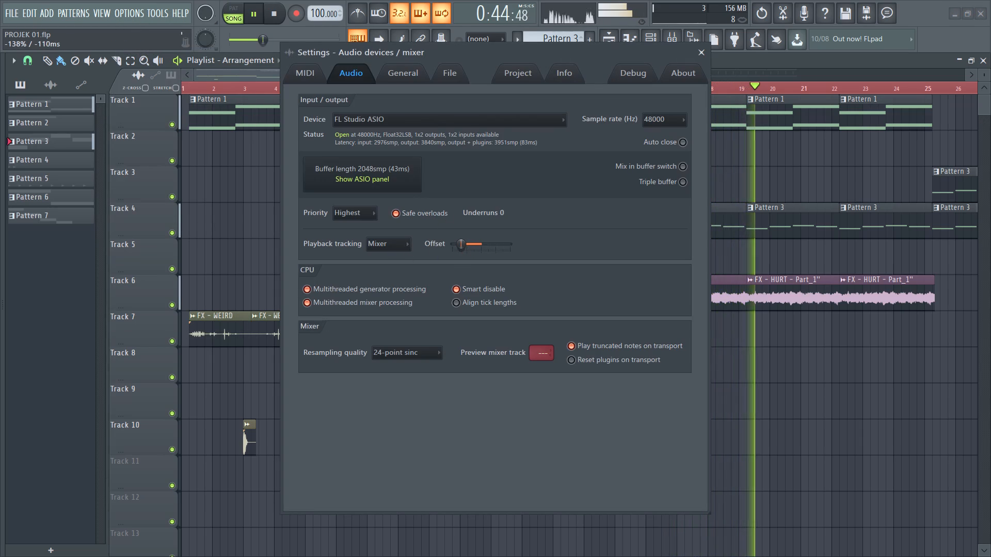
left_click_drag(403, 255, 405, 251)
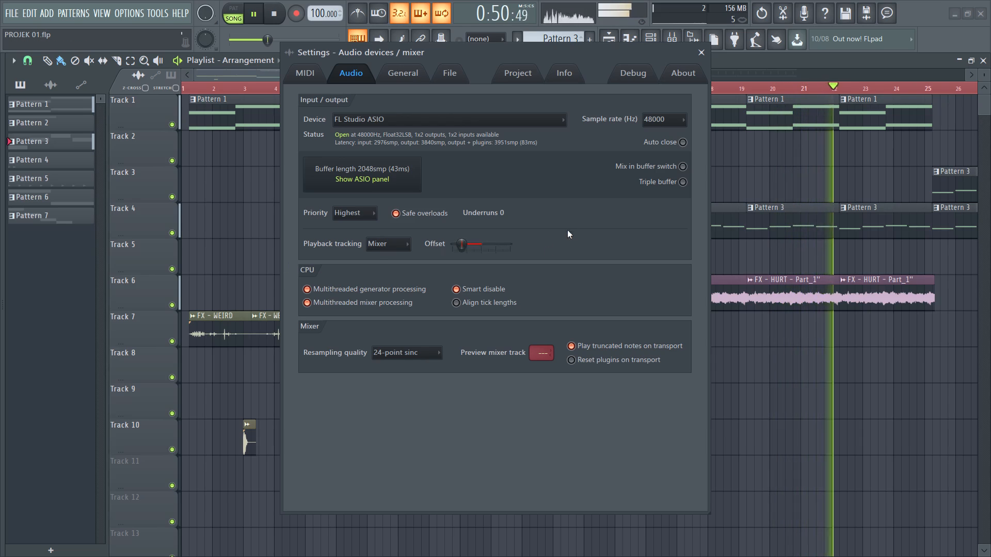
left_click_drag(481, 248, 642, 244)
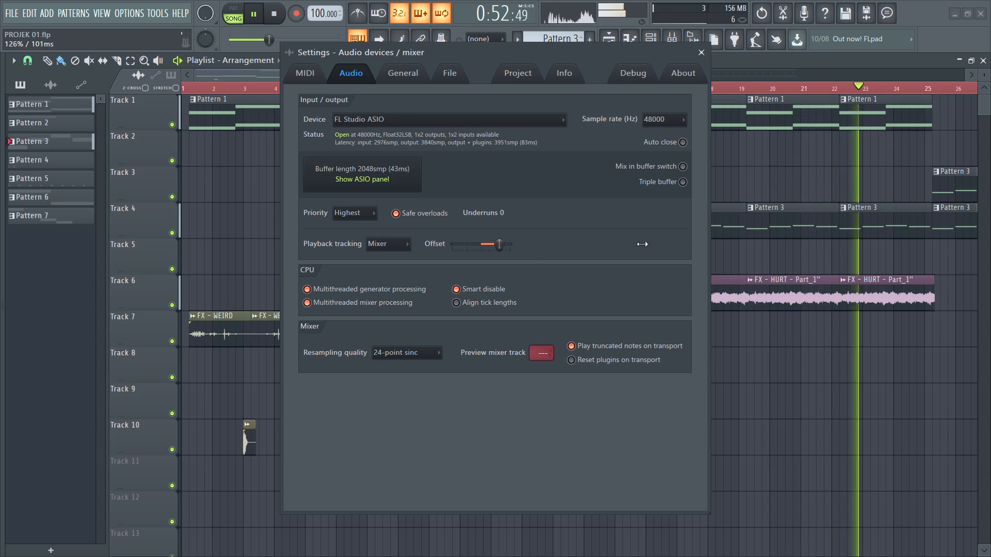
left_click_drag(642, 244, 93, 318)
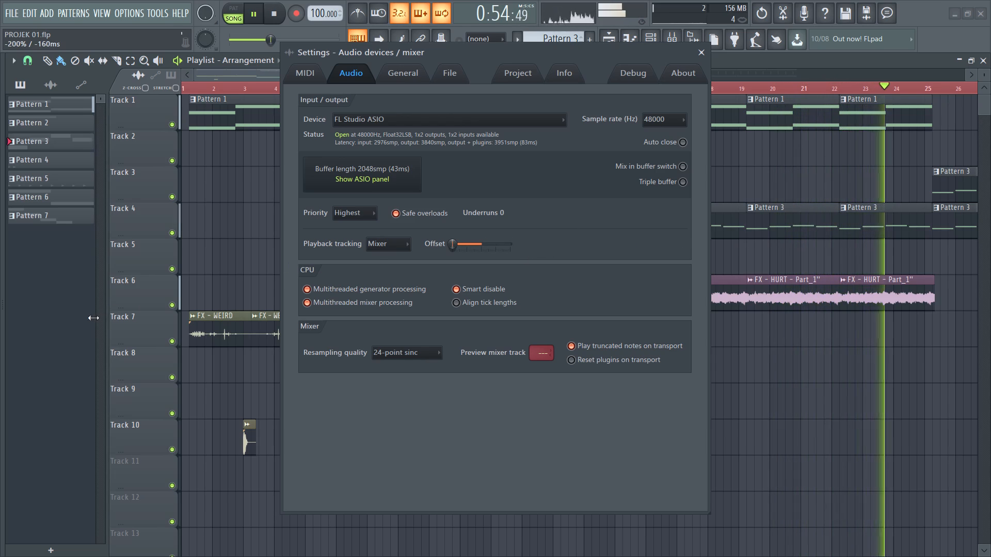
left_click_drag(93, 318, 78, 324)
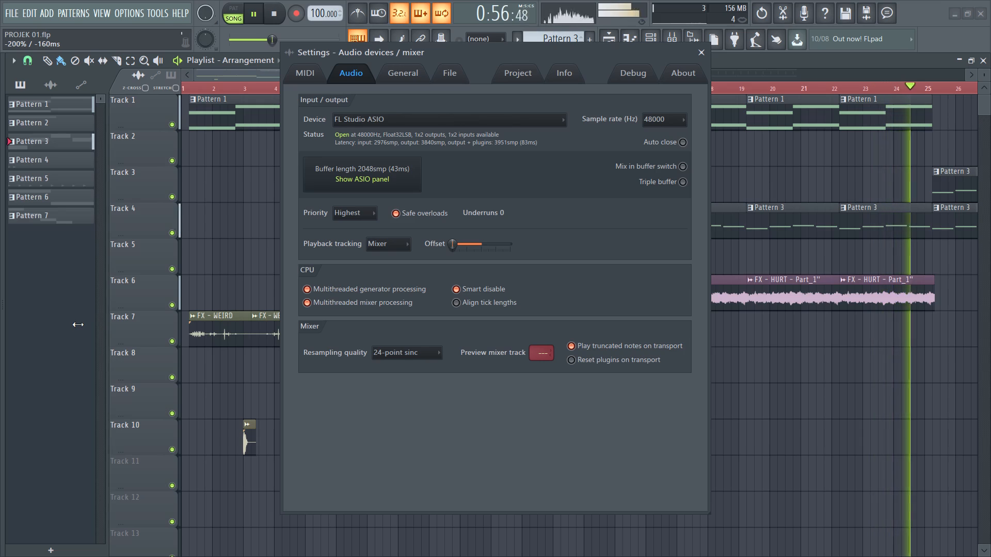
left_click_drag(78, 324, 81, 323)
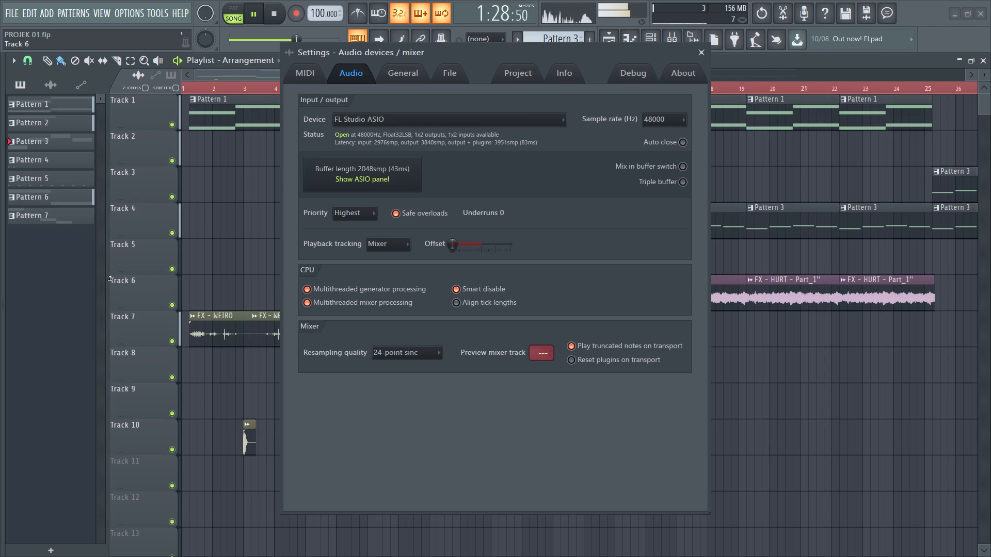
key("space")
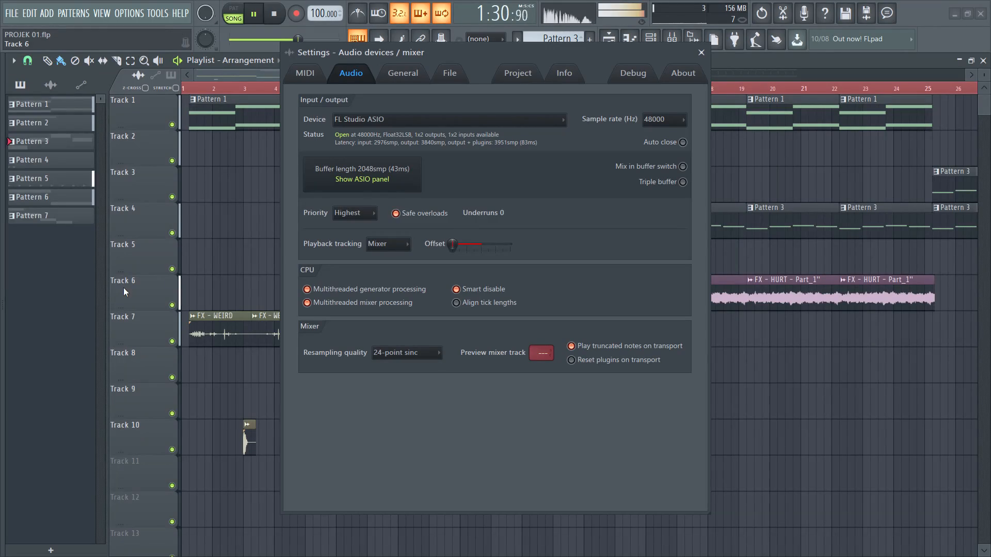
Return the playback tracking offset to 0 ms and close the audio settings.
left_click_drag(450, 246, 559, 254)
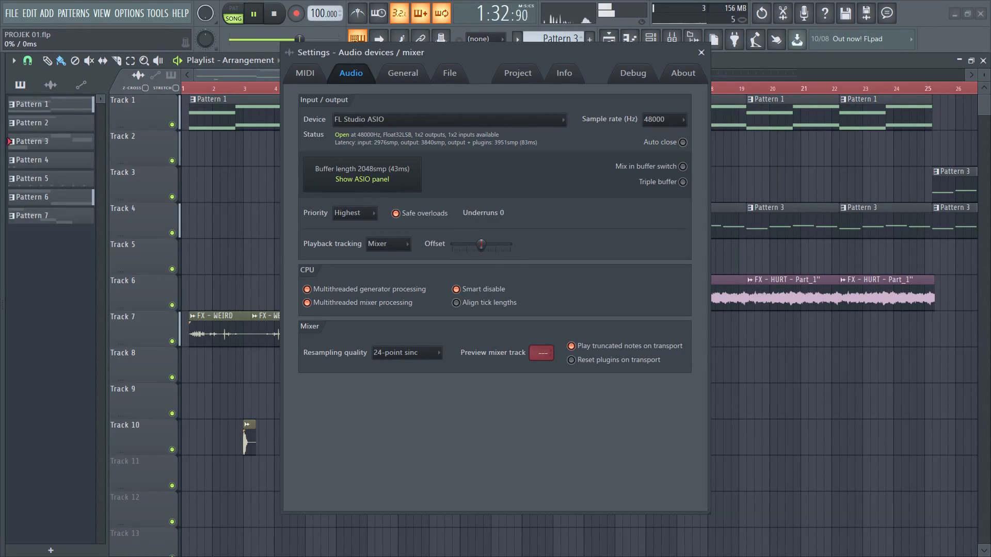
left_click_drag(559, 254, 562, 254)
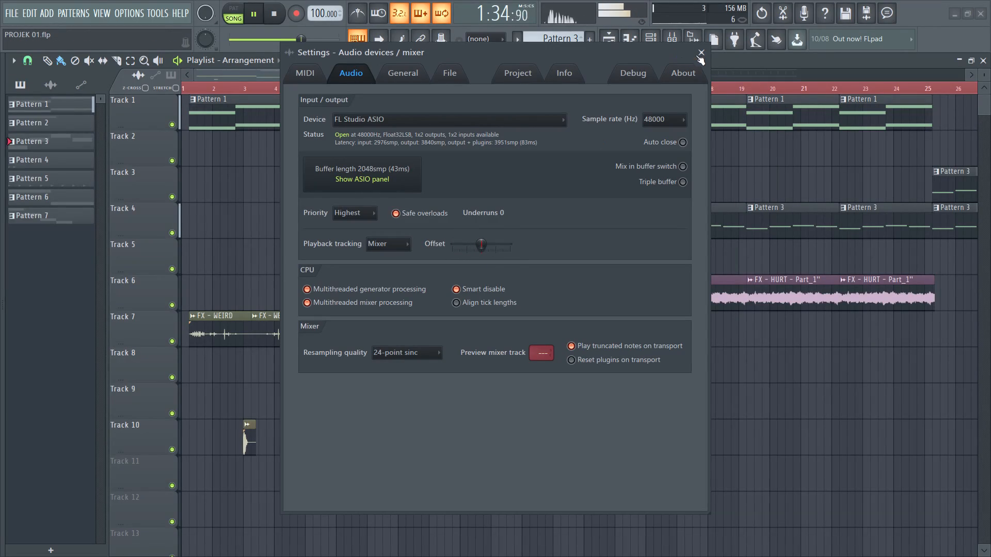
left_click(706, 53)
Restart the song's playback from the beginning of the playlist.
key("space")
key("space")
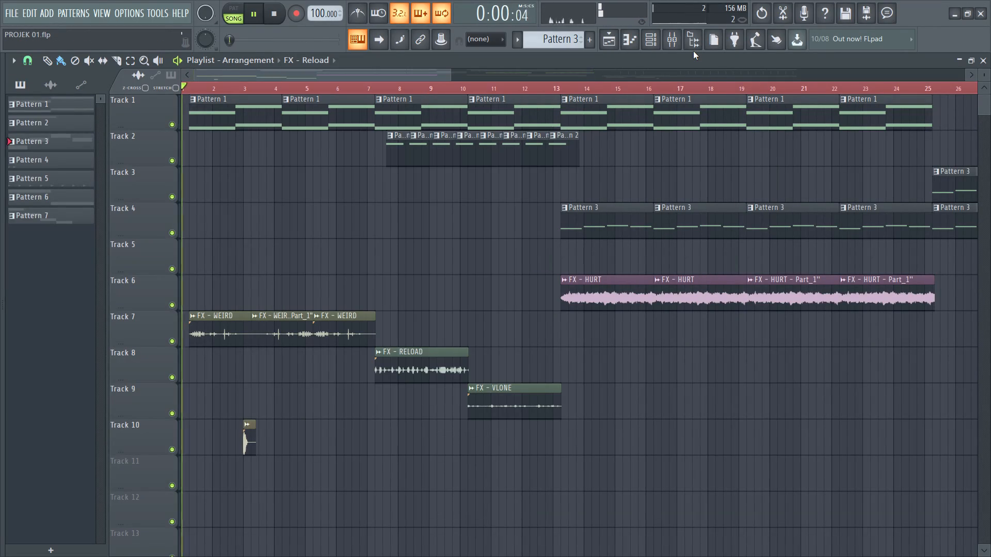
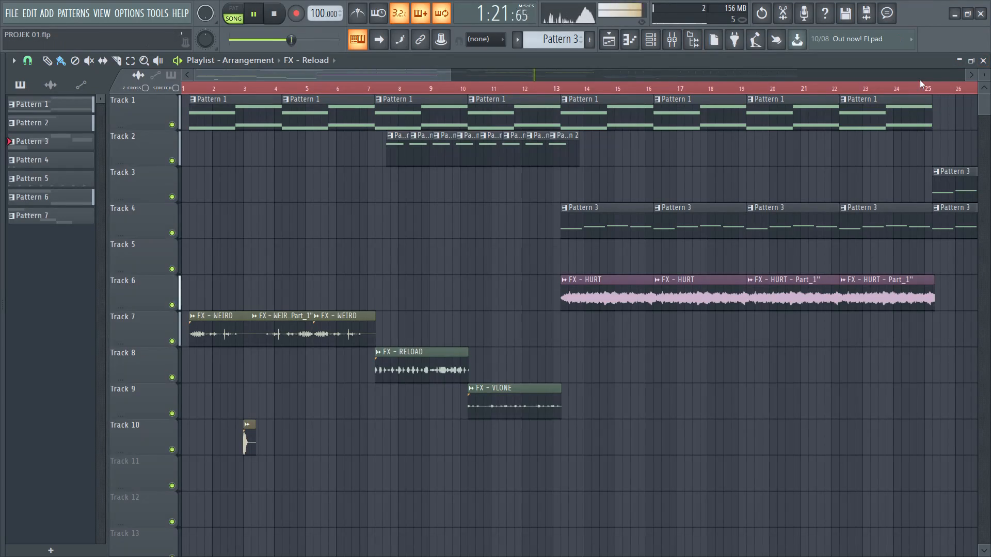
Move the song playback position to just before bar 25 on the playlist timeline.
left_click(922, 88)
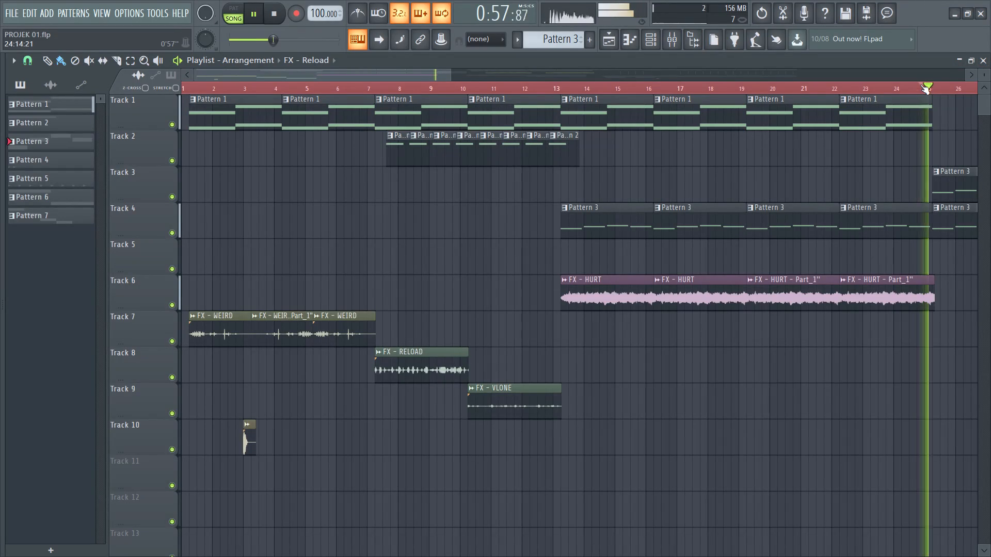
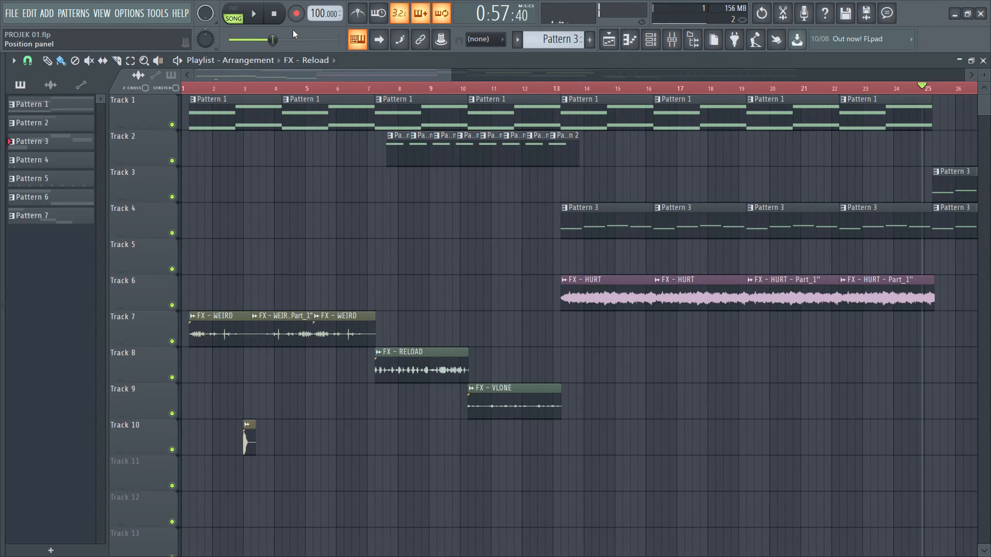
Disable the reco track's send to Master in the mixer.
left_click(666, 43)
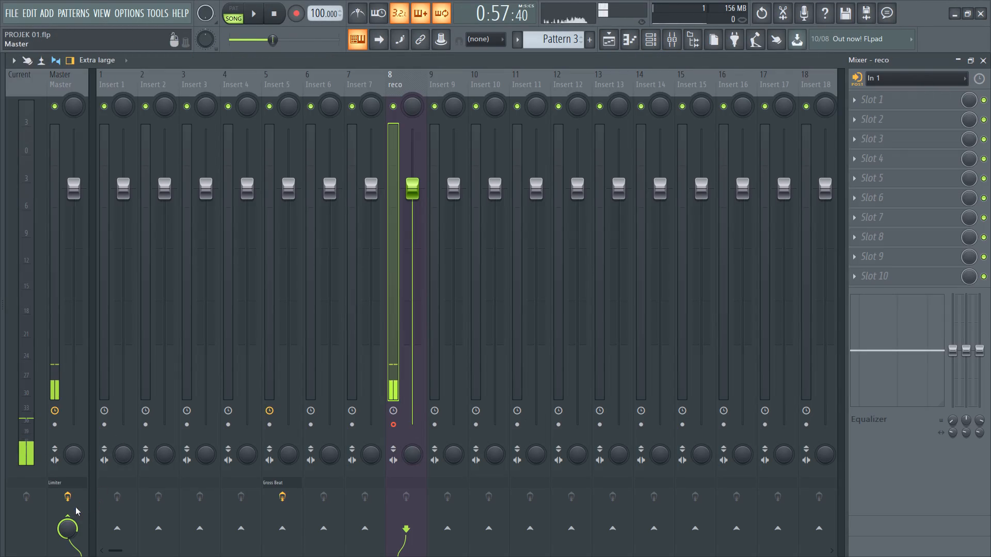
left_click(60, 525)
left_click(63, 527)
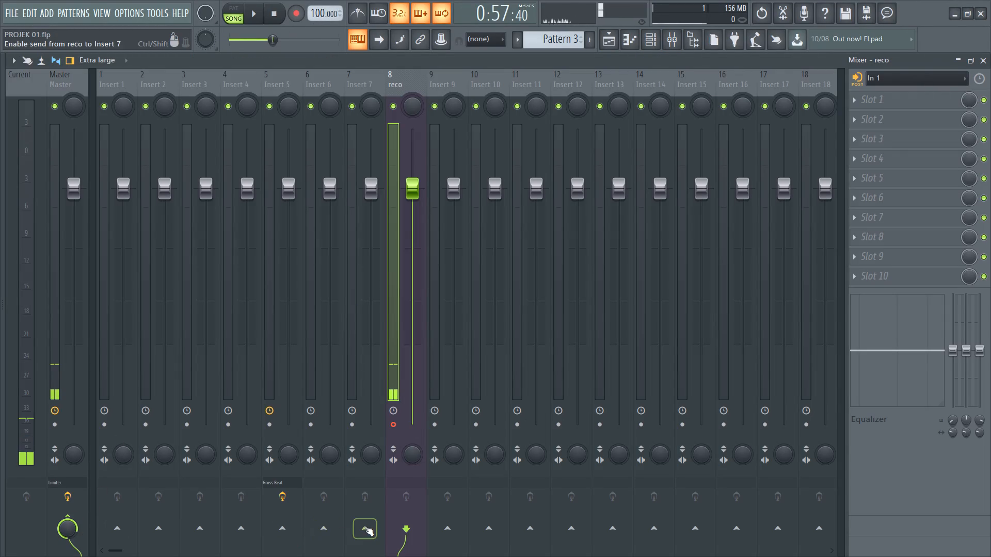
left_click(409, 531)
double_click(409, 529)
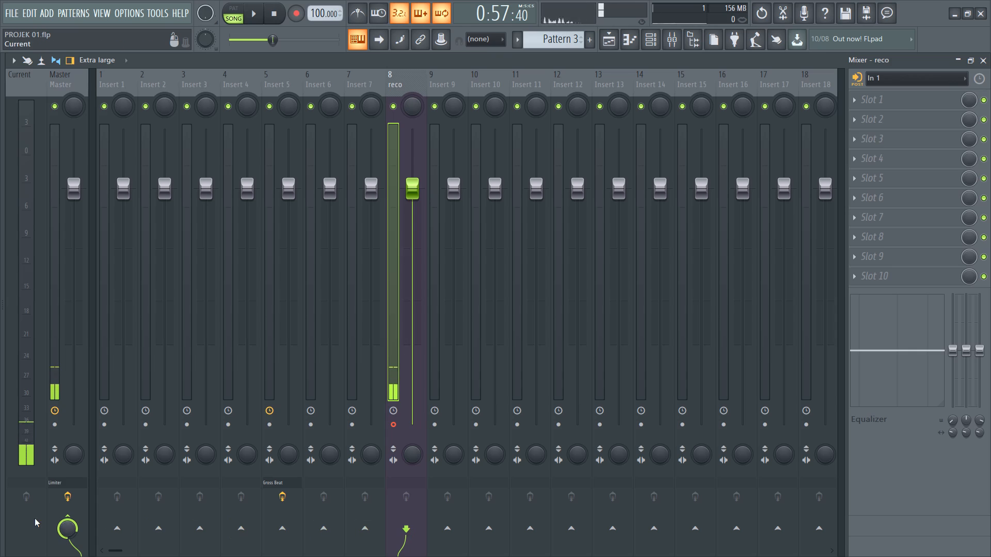
right_click(60, 520)
left_click(27, 532)
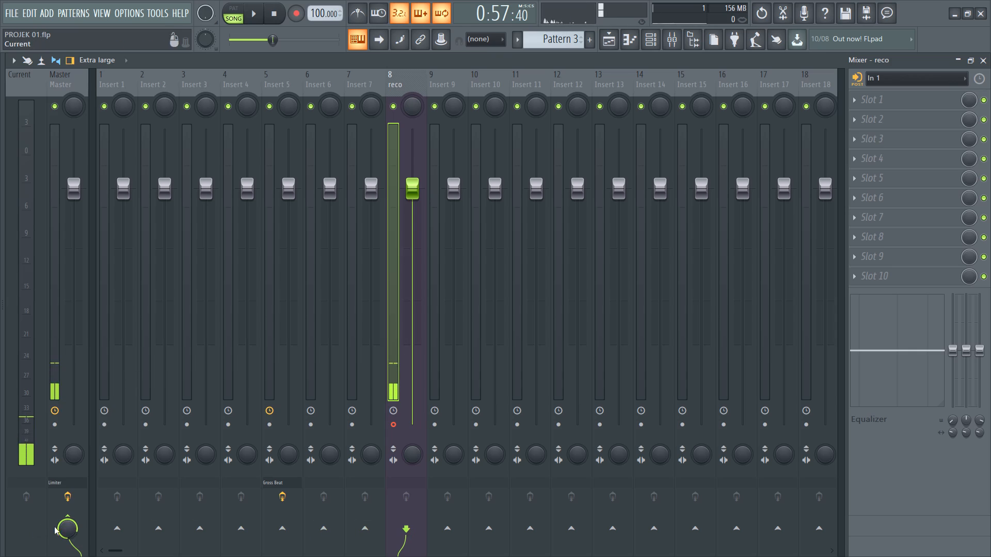
left_click(58, 527)
left_click(66, 512)
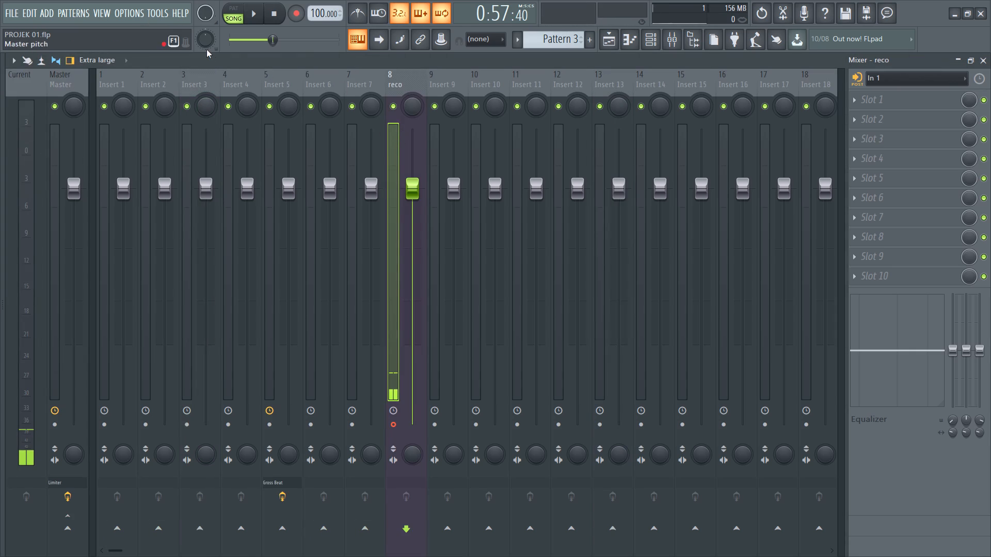
Lower the main volume to its minimum.
left_click_drag(271, 41, 124, 68)
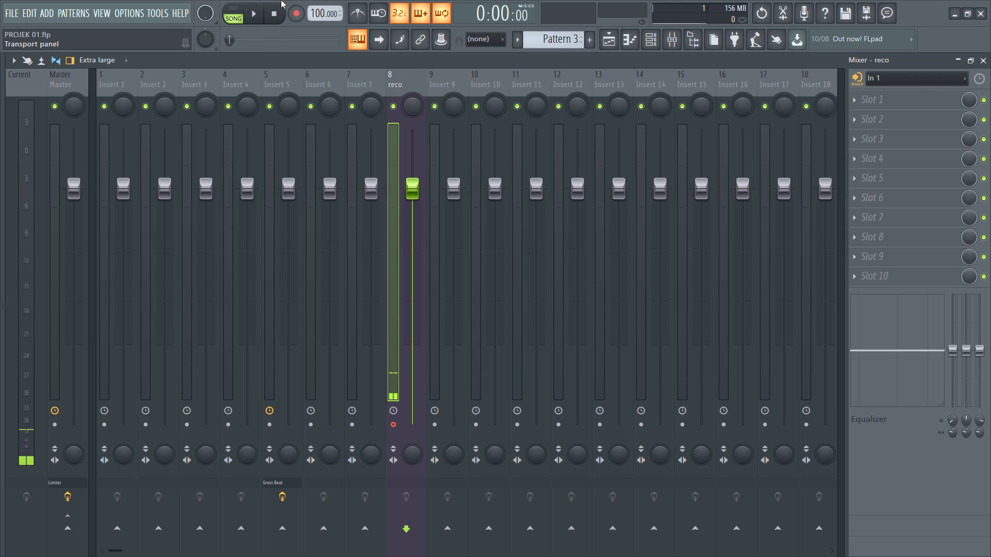
Play the song briefly from the start and pause it to check the output.
left_click(248, 9)
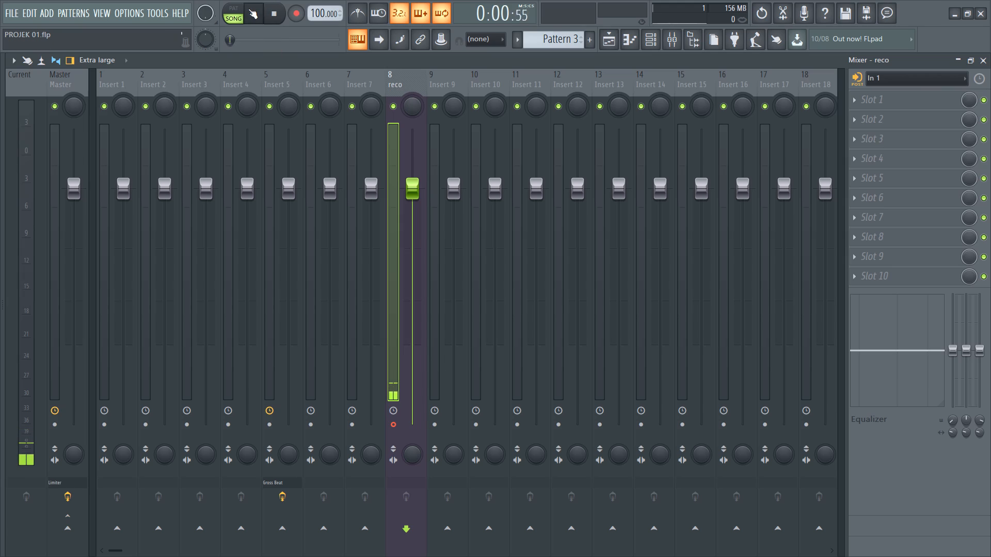
left_click(248, 9)
Arm recording and return the song position to the start of bar 1 on the playlist timeline.
left_click(301, 13)
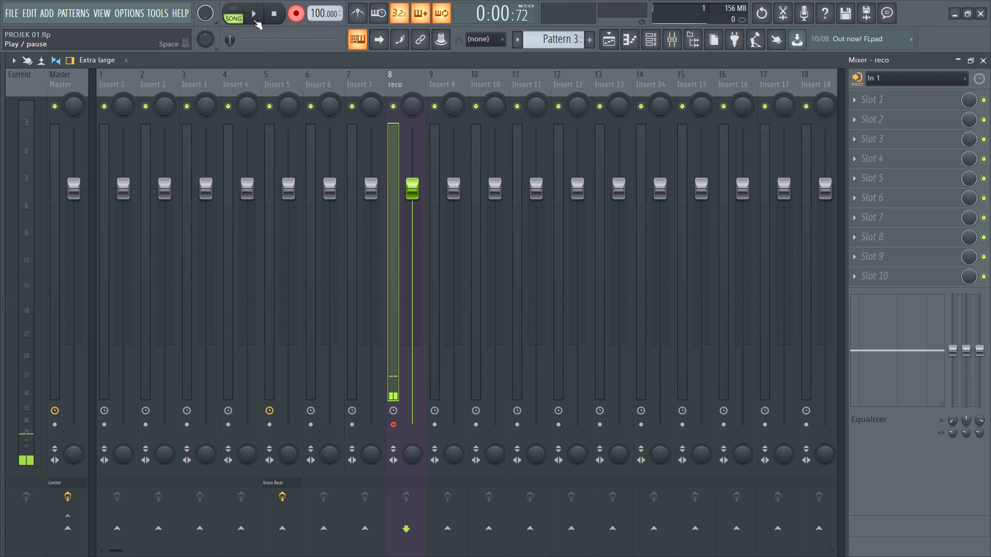
left_click(981, 57)
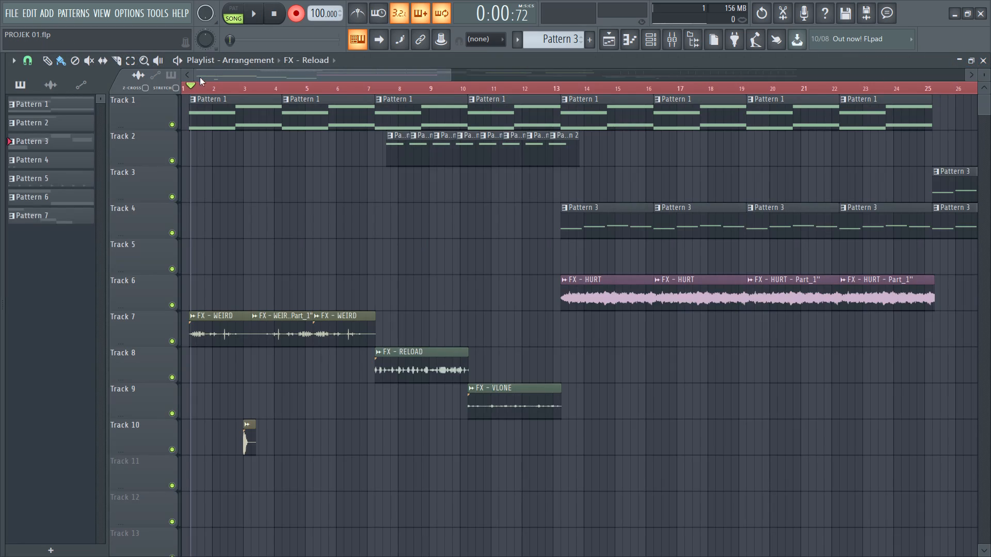
left_click_drag(195, 84, 164, 107)
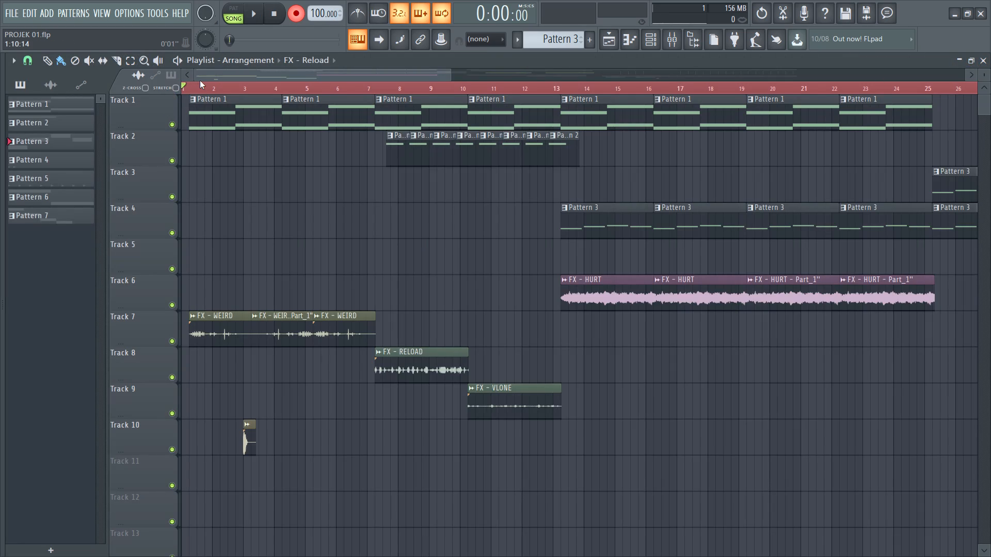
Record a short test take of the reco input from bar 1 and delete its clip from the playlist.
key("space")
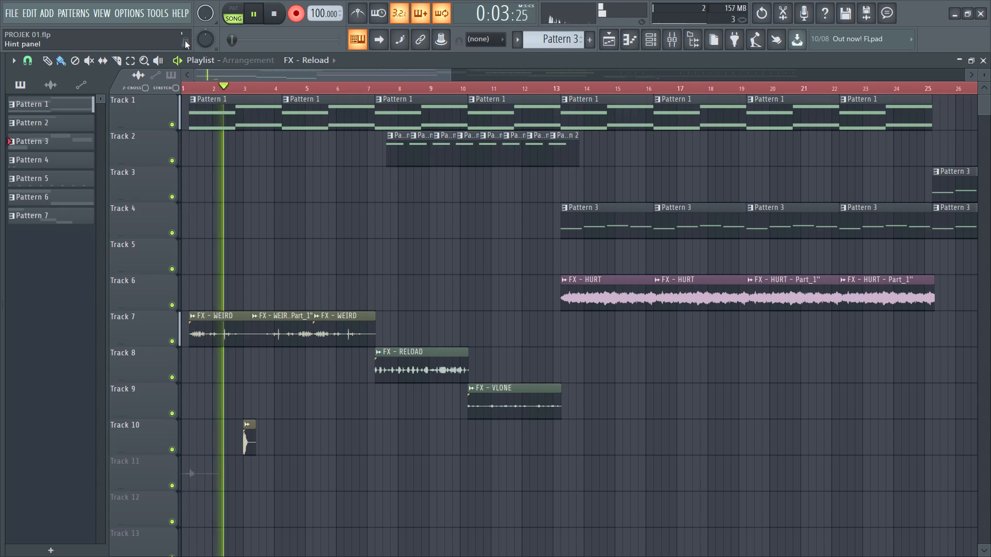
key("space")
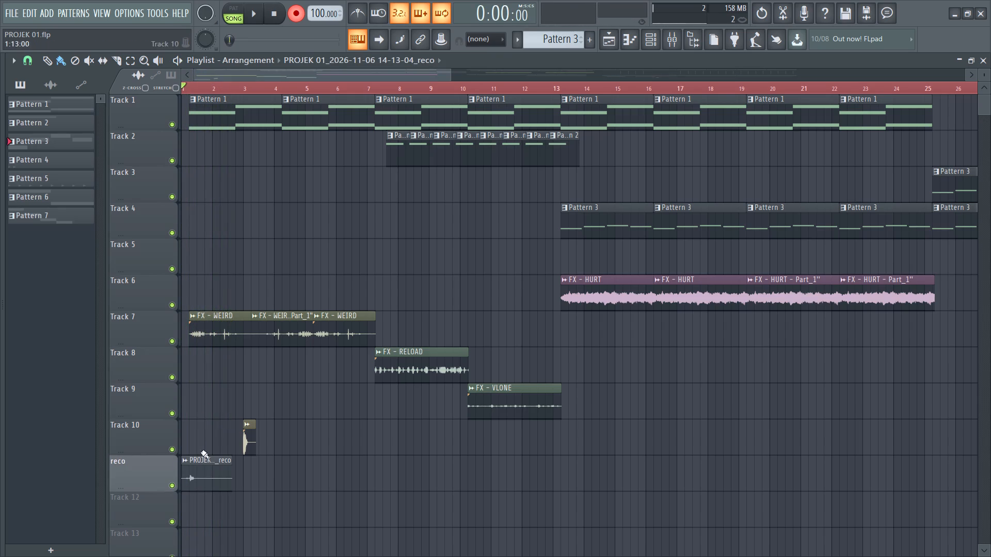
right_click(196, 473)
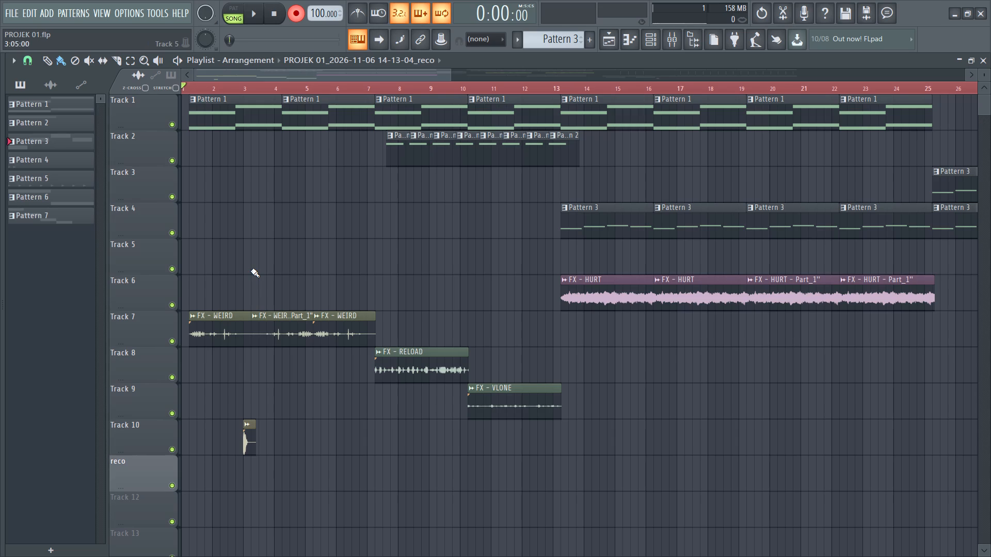
Start recording a new take of the reco input from bar 1.
key("space")
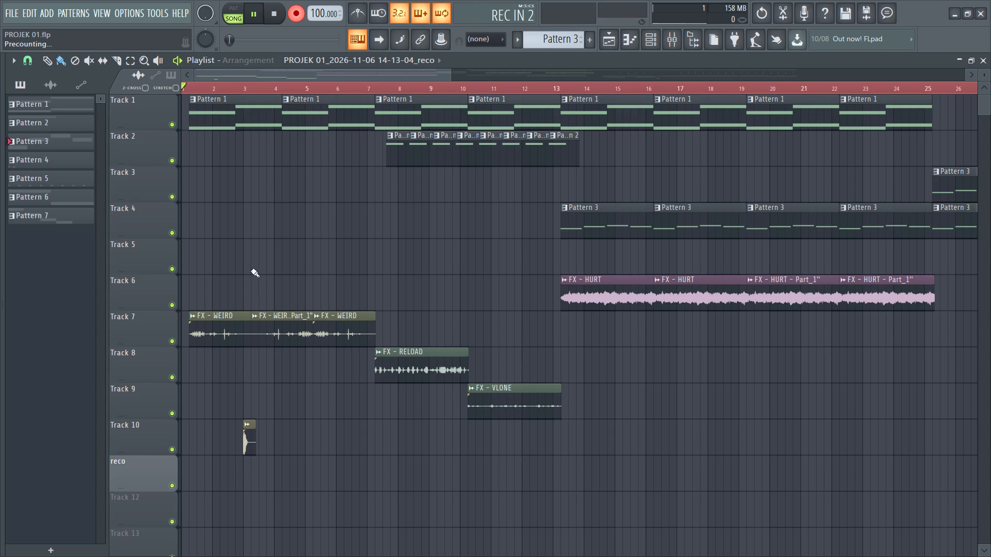
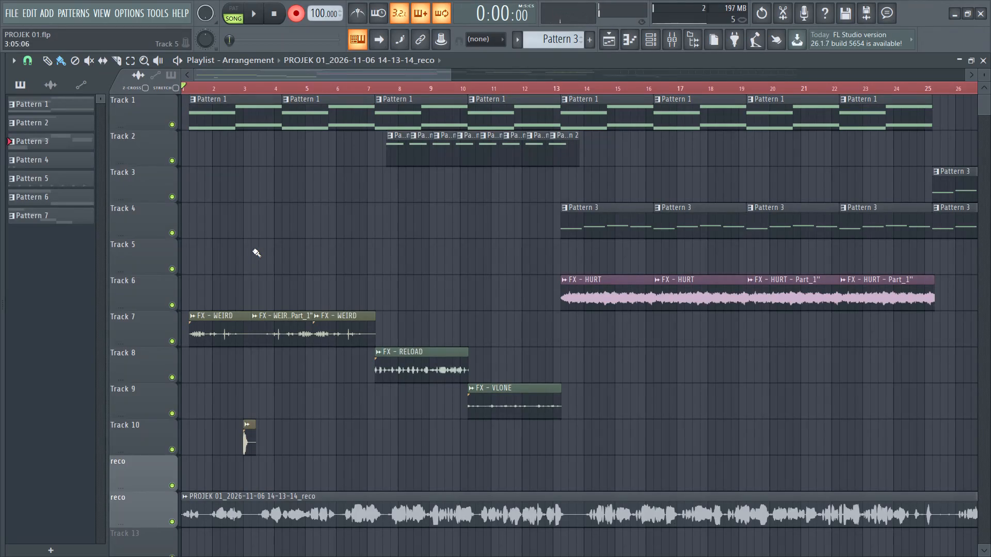
Disarm audio recording and play the song from the start to listen to the new reco take.
left_click(297, 12)
key("space")
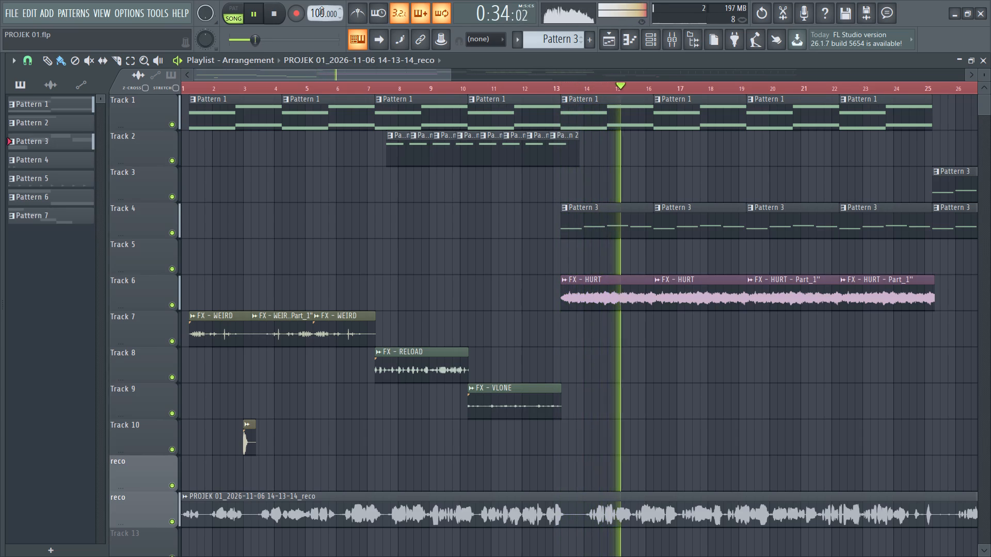
Lower the channel volume of the FX - RELOAD sample on Track 8 to 25% during playback.
double_click(417, 371)
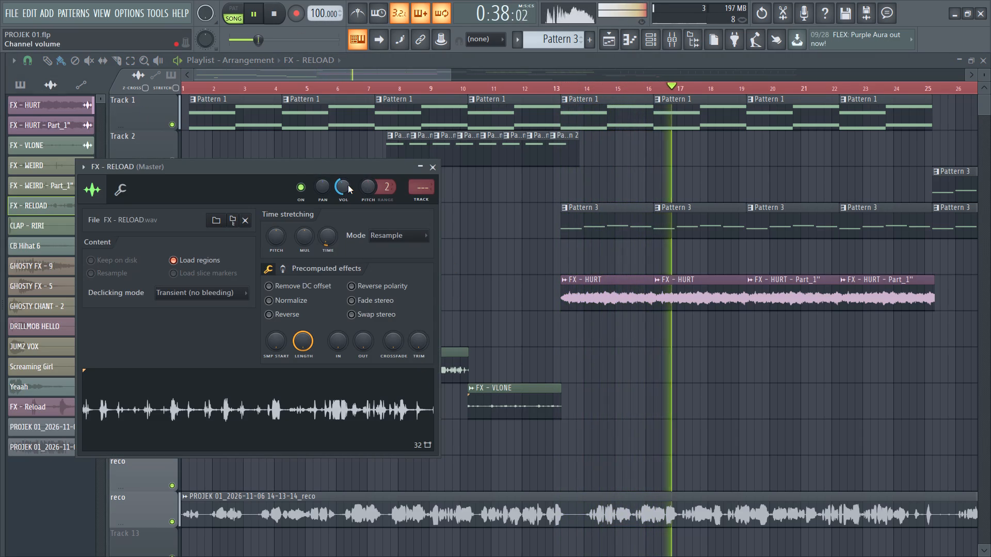
scroll(348, 185, "down", 4)
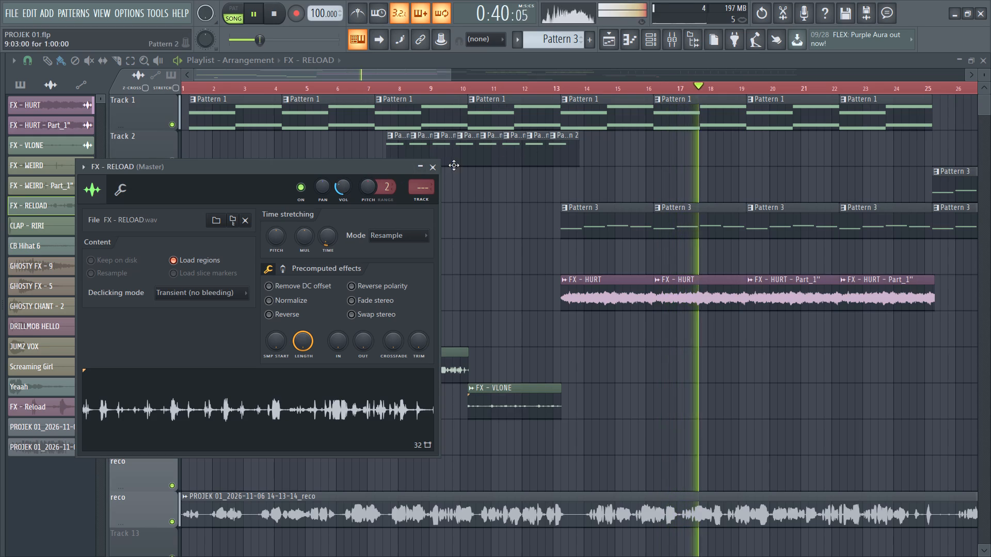
left_click(434, 167)
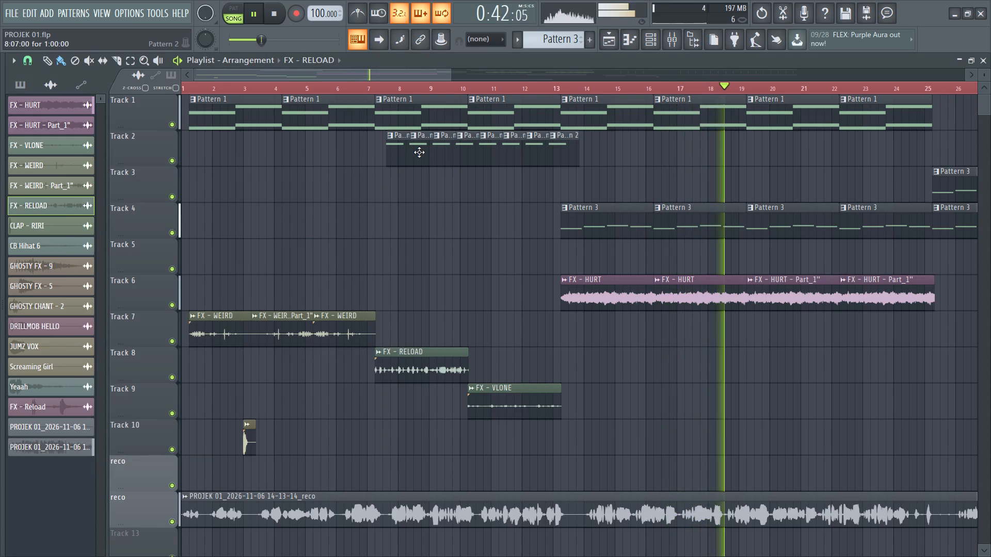
double_click(413, 370)
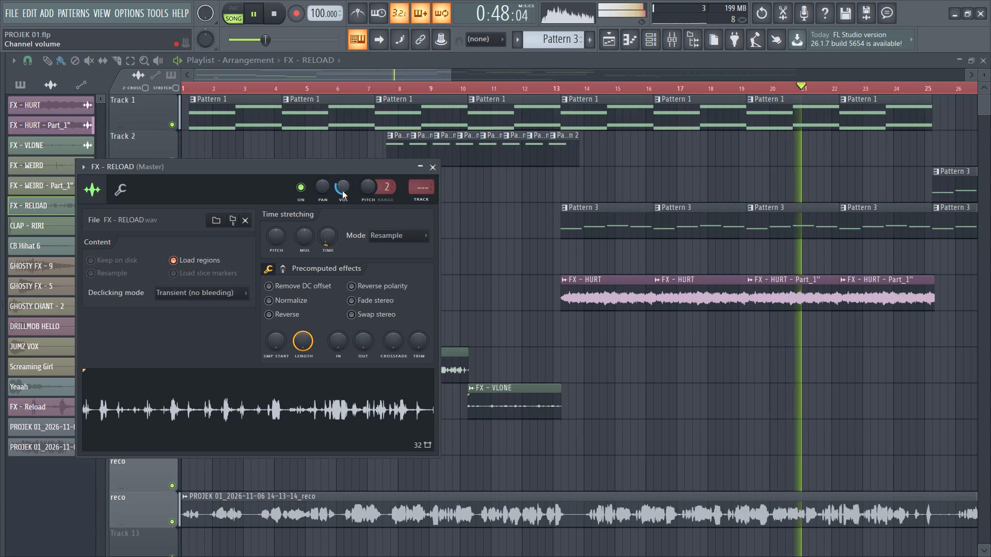
scroll(344, 185, "down", 4)
scroll(344, 185, "up", 4)
scroll(344, 185, "down", 2)
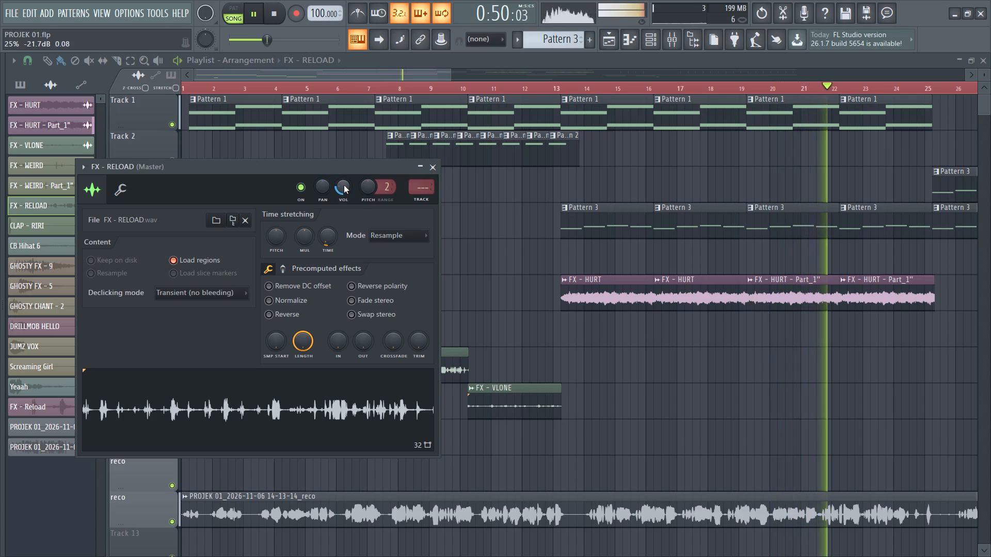
left_click(435, 167)
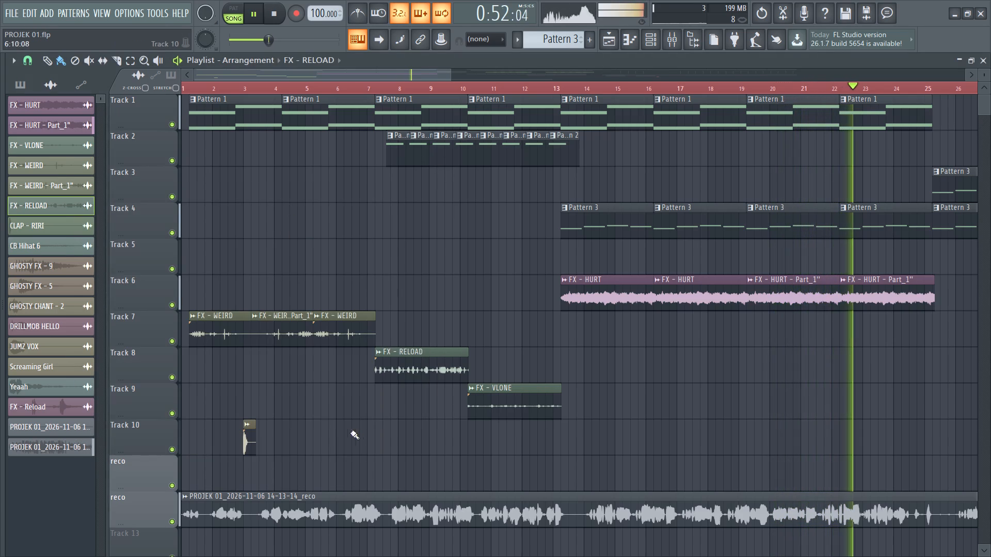
Save the project.
key("ctrl+s")
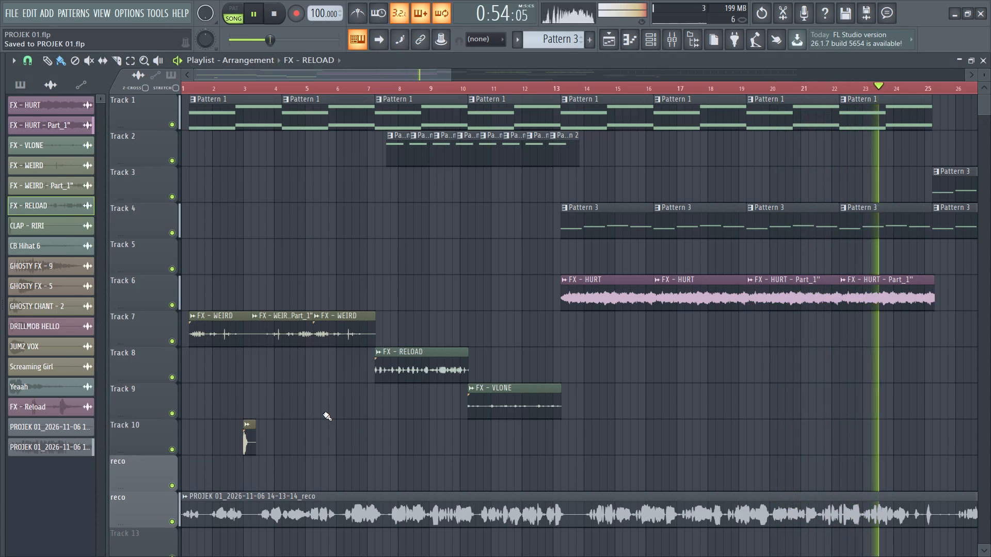
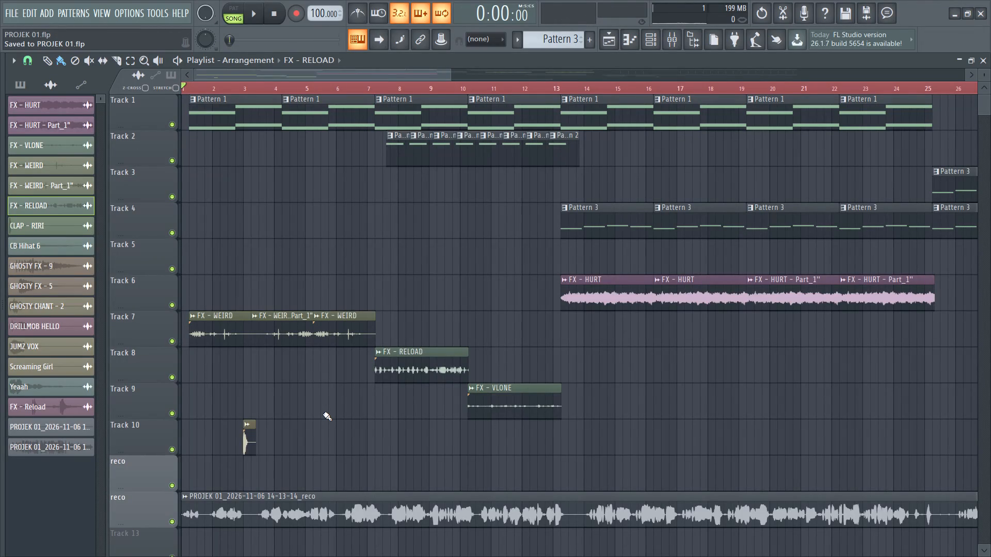
Play the song from the start and set the channel volume of the FX - RELOAD sample on Track 8 to 47%.
key("space")
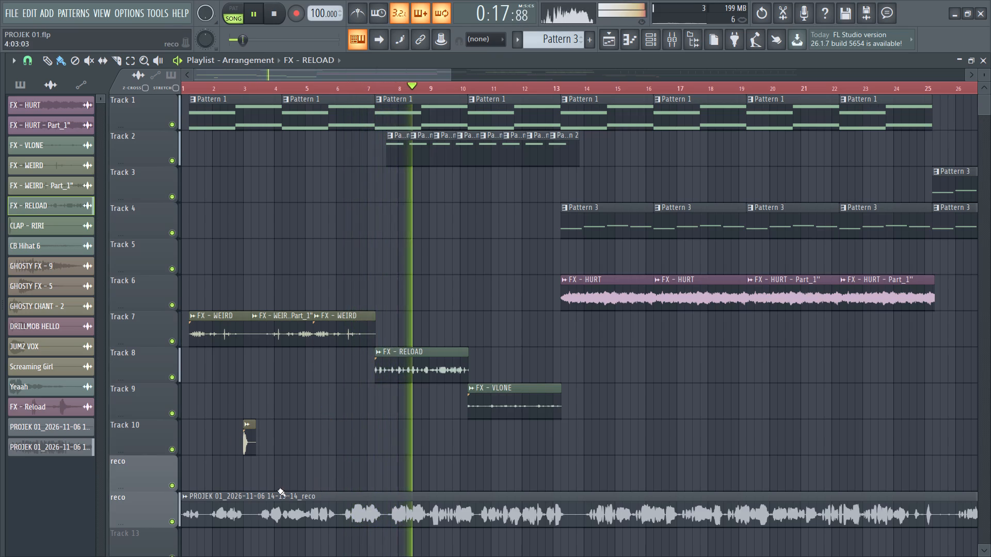
double_click(391, 372)
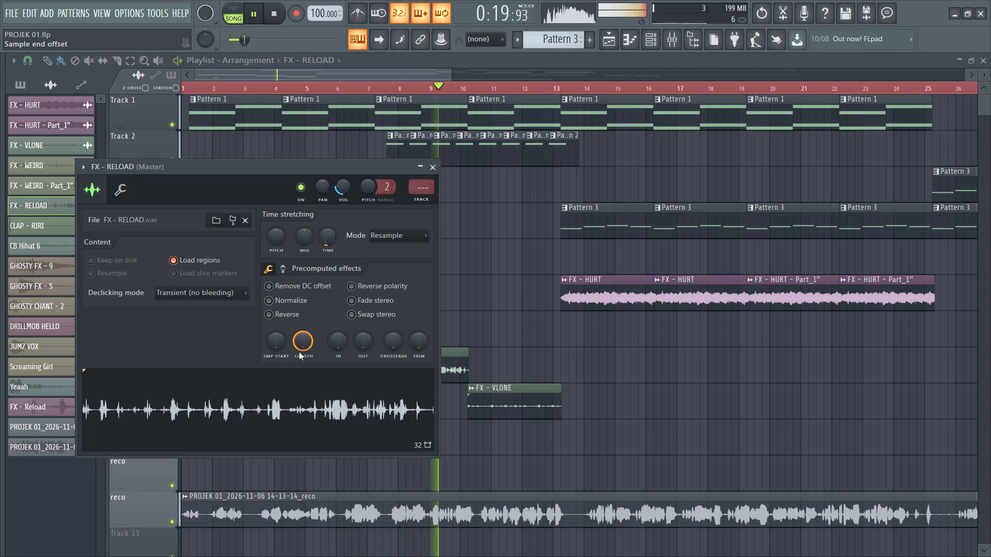
scroll(339, 187, "up", 7)
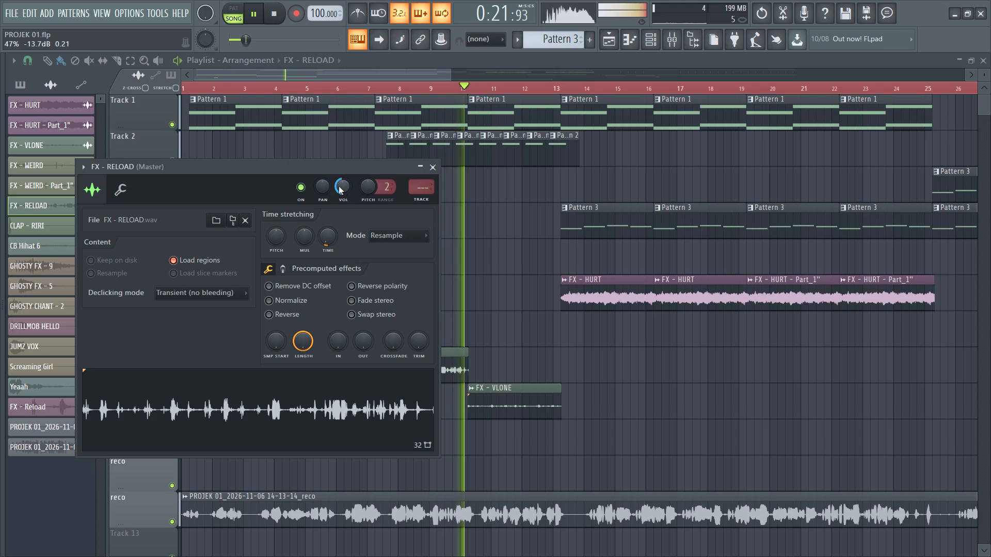
scroll(339, 186, "down", 1)
scroll(338, 186, "up", 1)
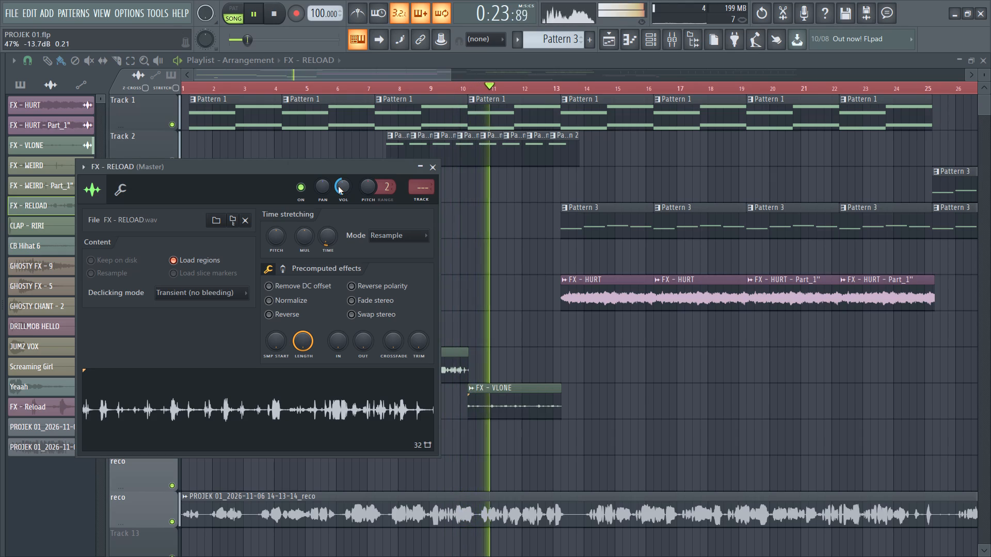
key("space")
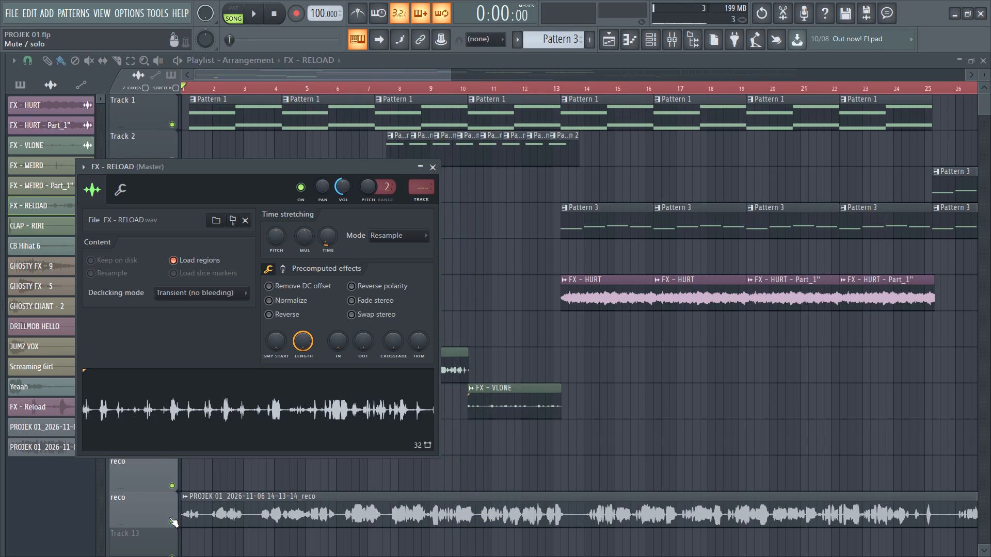
Mute the reco playlist track that holds the recorded take.
left_click(169, 517)
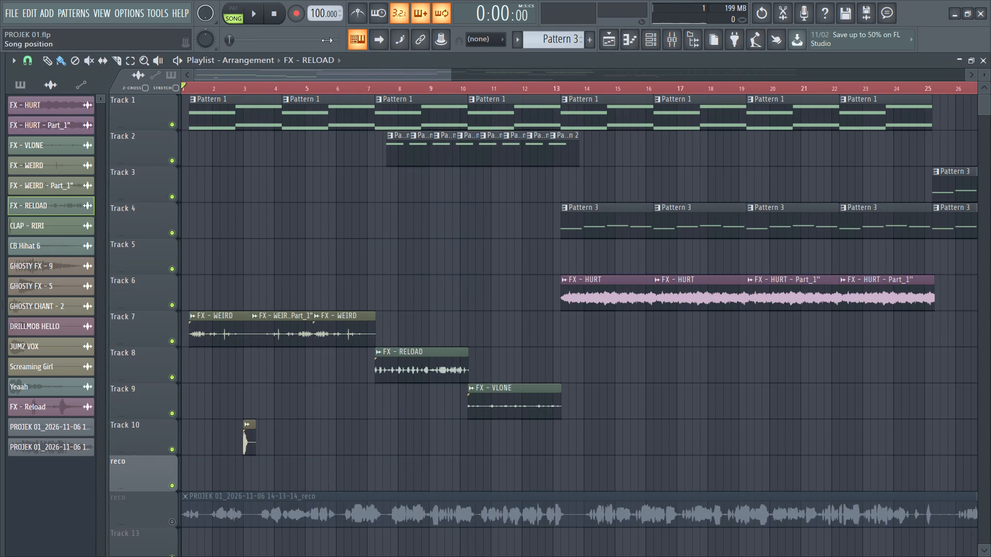
Export the full song as an MP3 named "PROJEK 01 recording" in the BEAT MARATHON 13 folder, keeping the default render settings.
left_click_drag(349, 77, 613, 132)
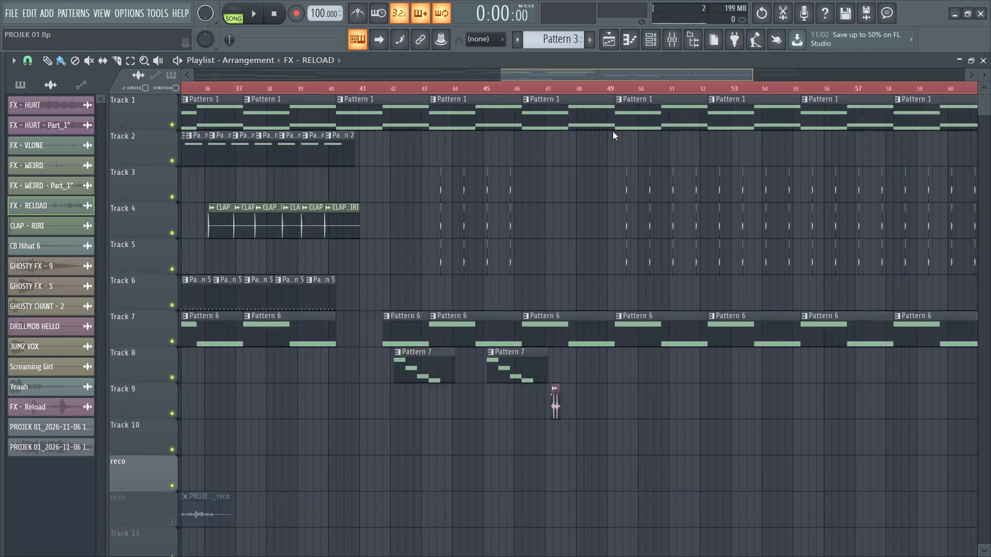
left_click_drag(613, 132, 31, 60)
left_click(10, 10)
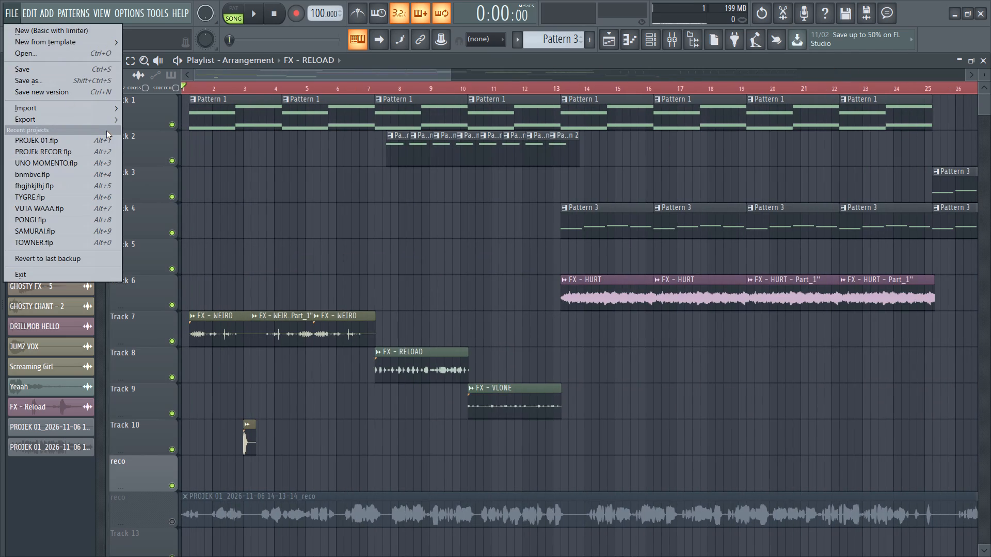
left_click(108, 120)
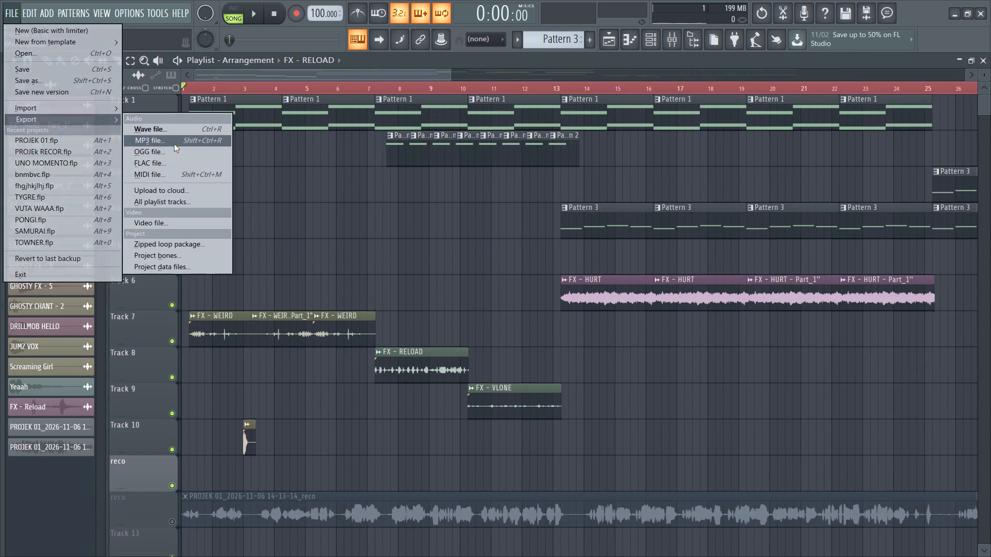
left_click(174, 144)
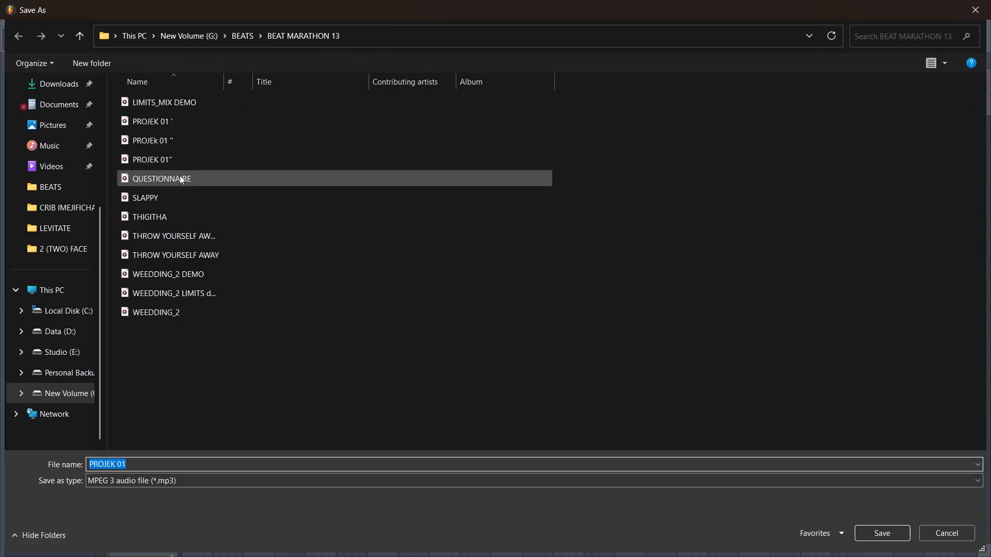
left_click(156, 466)
key("space")
key("space")
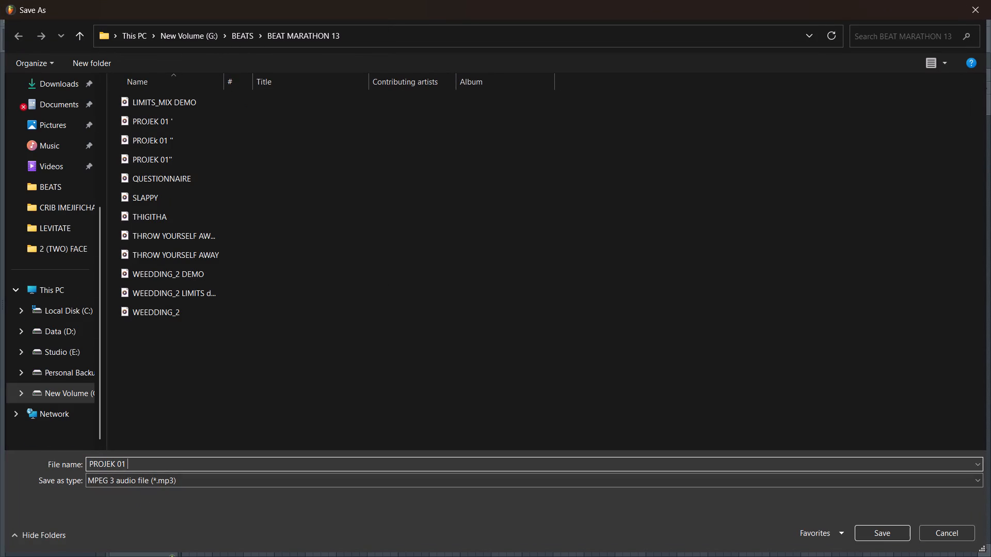
key("space")
type("recording")
key("Return")
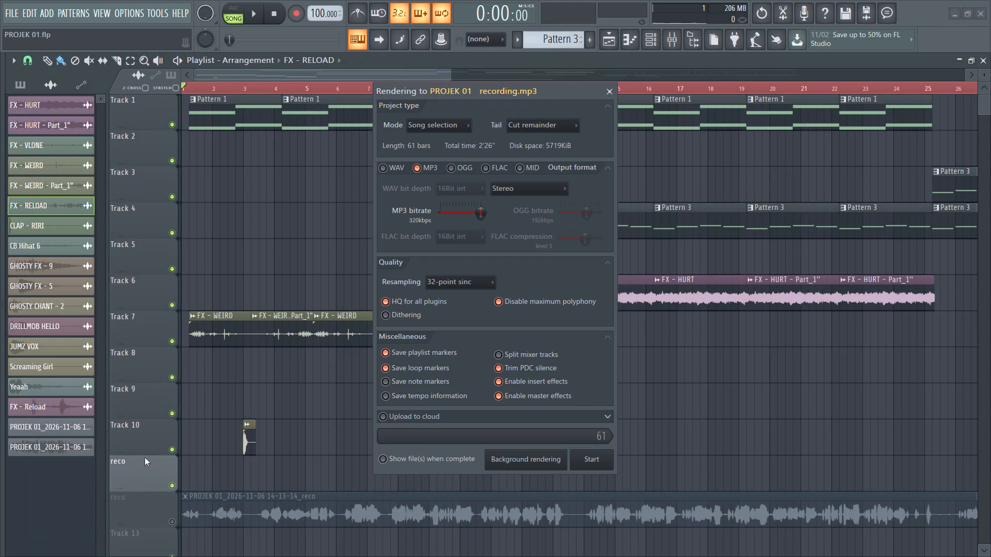
key("Return")
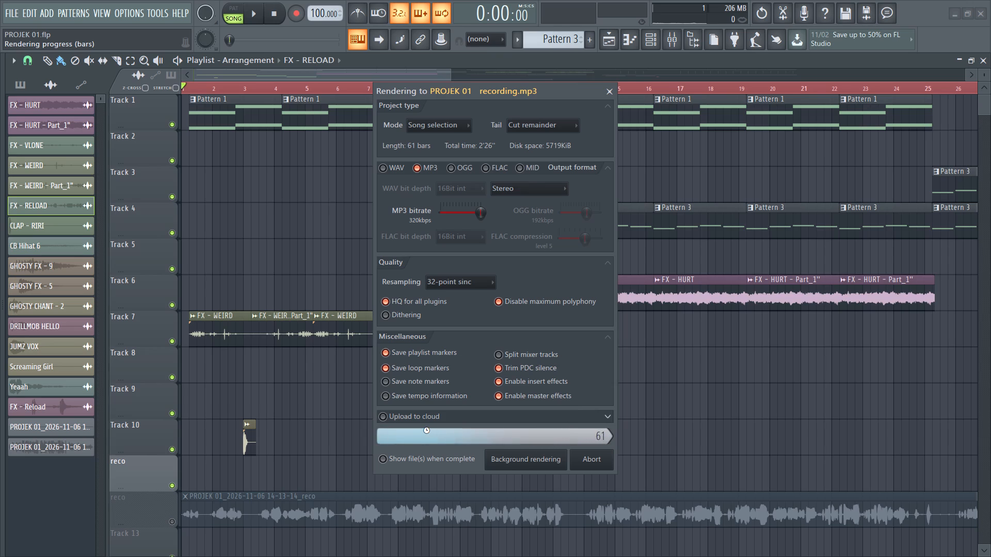
Close FL Studio with its open project and launch it again.
left_click(978, 12)
left_click(467, 322)
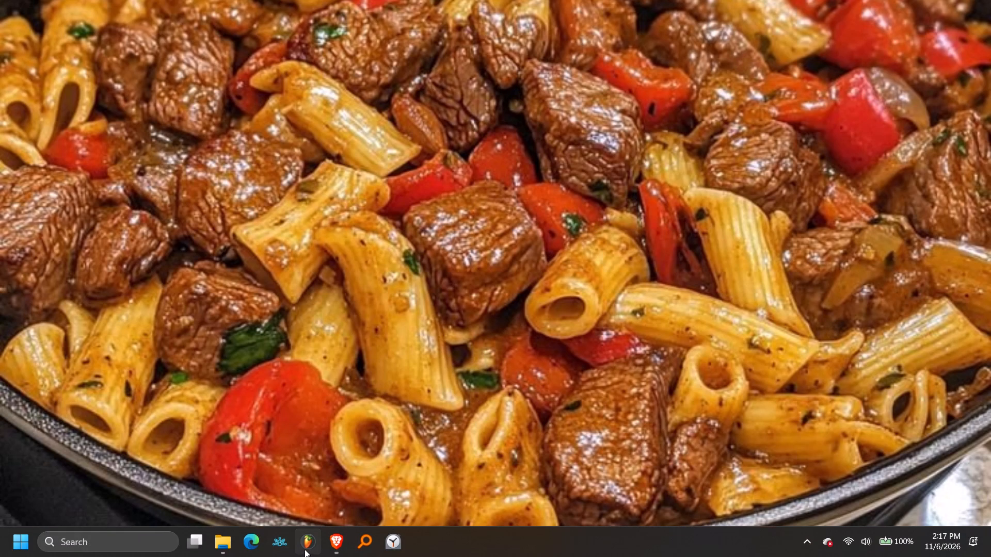
left_click(305, 549)
Open File Explorer at its Home page and move the window aside to uncover FL Studio.
left_click(219, 550)
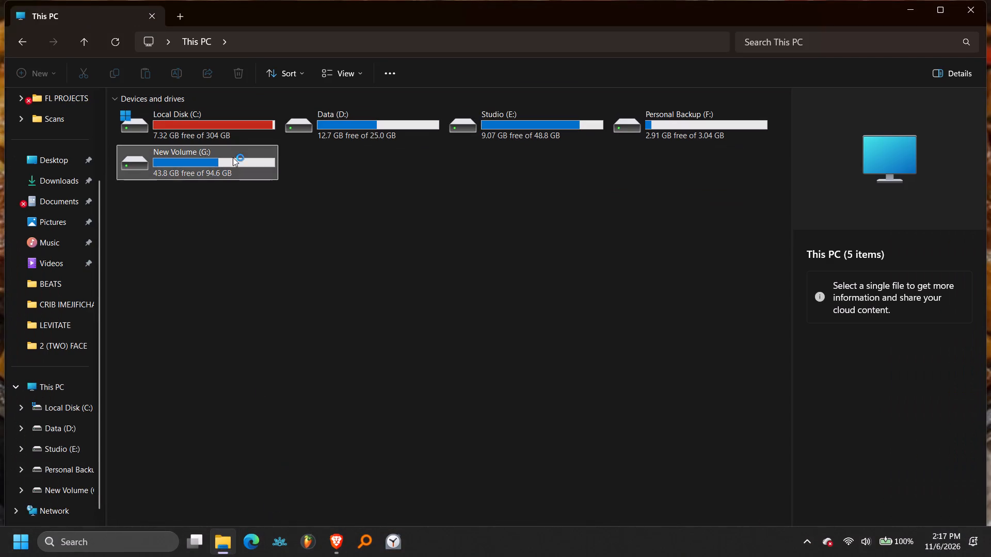
scroll(39, 150, "up", 12)
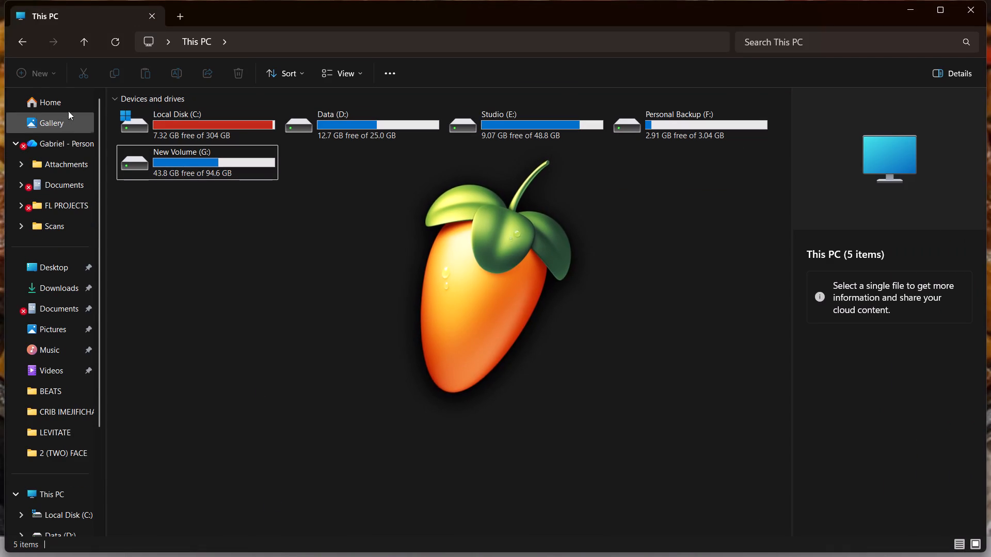
left_click(72, 105)
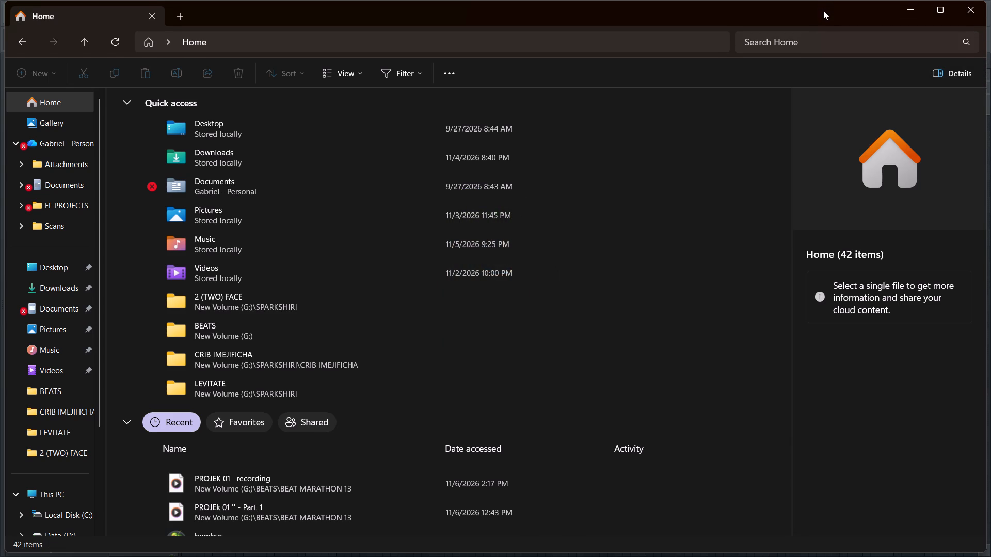
left_click_drag(823, 11, 791, 34)
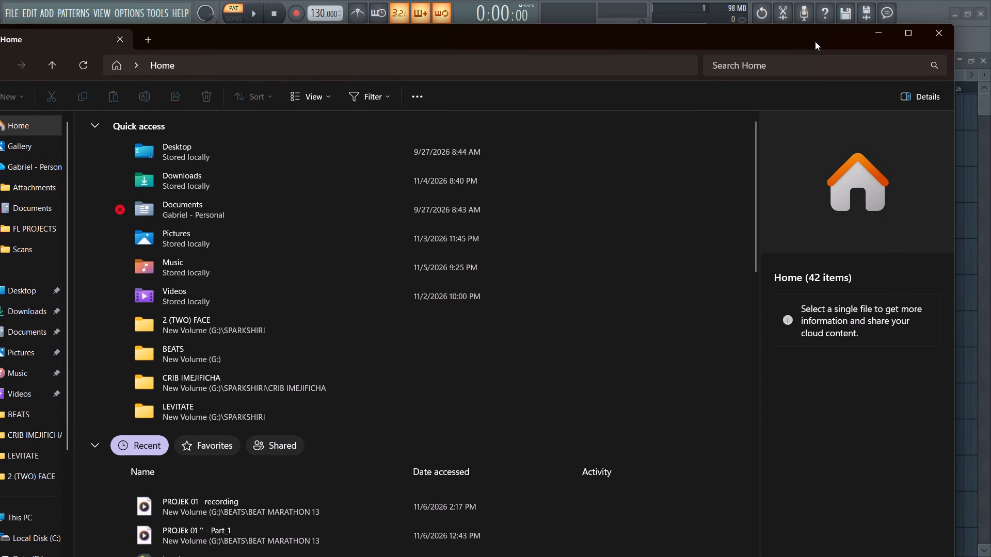
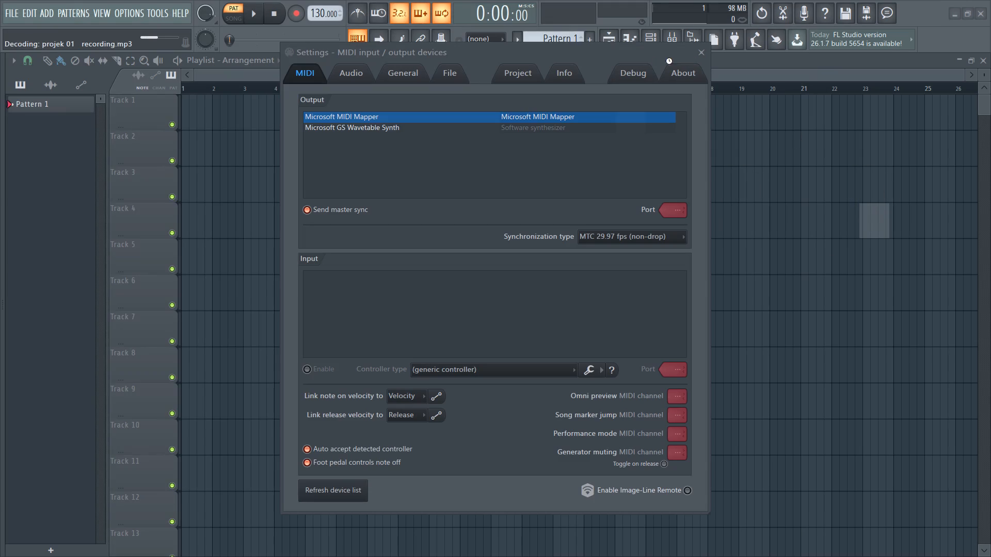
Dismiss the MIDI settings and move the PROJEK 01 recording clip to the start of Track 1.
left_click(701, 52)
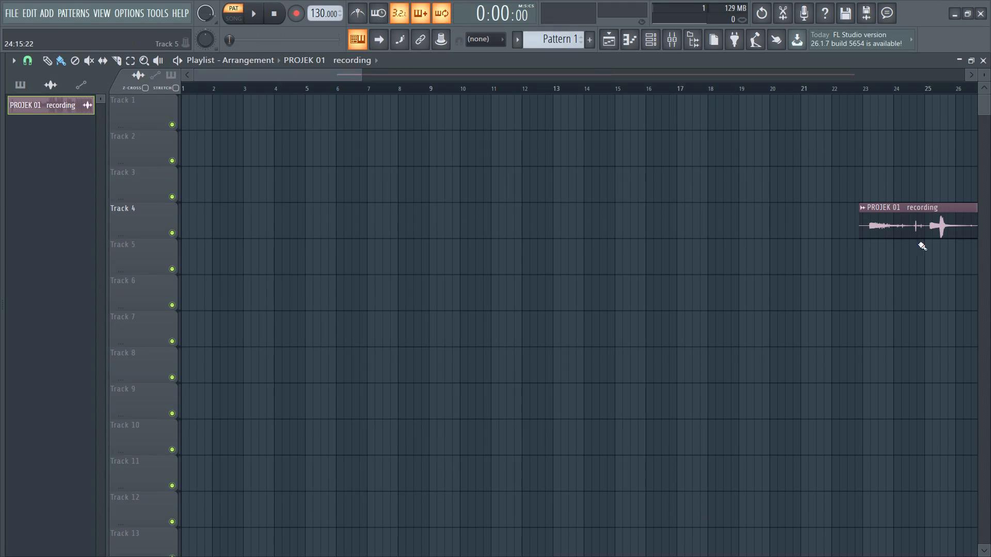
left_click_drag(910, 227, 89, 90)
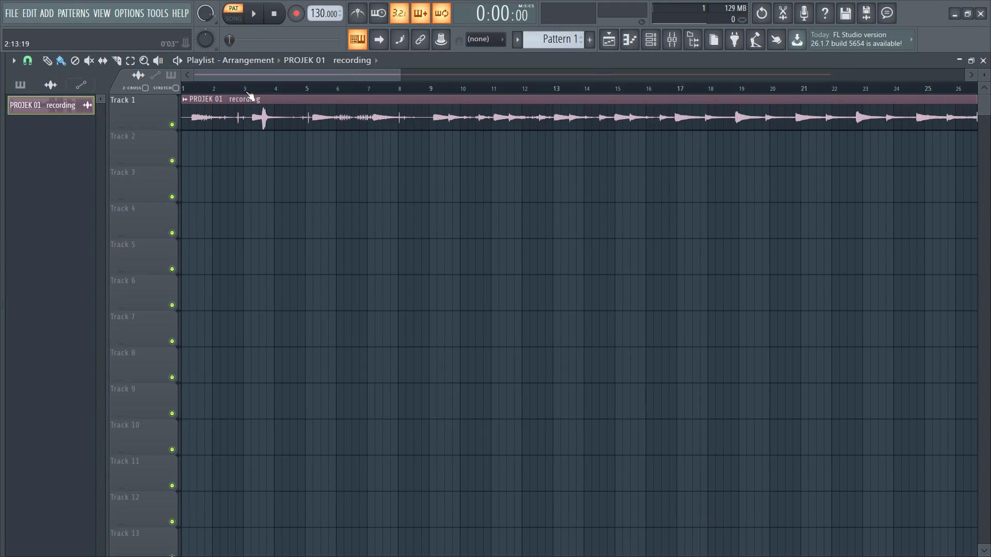
Play the PROJEK 01 recording in song mode and look at the clip's channel settings.
key("space")
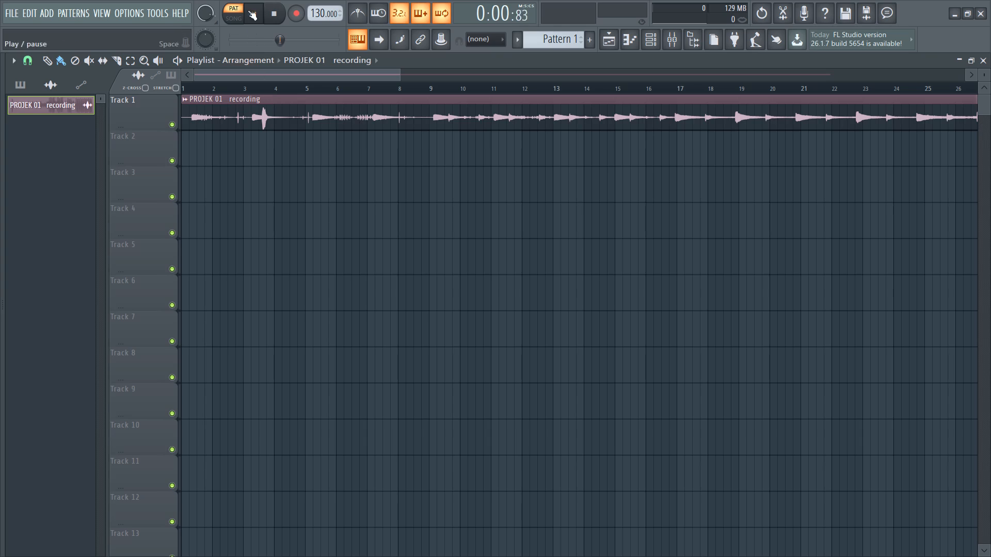
left_click(231, 17)
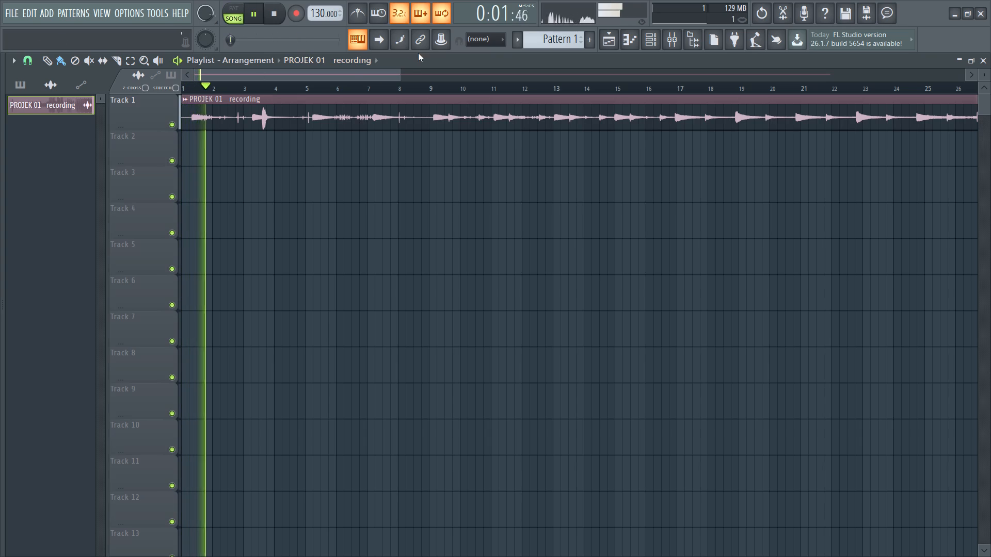
double_click(351, 118)
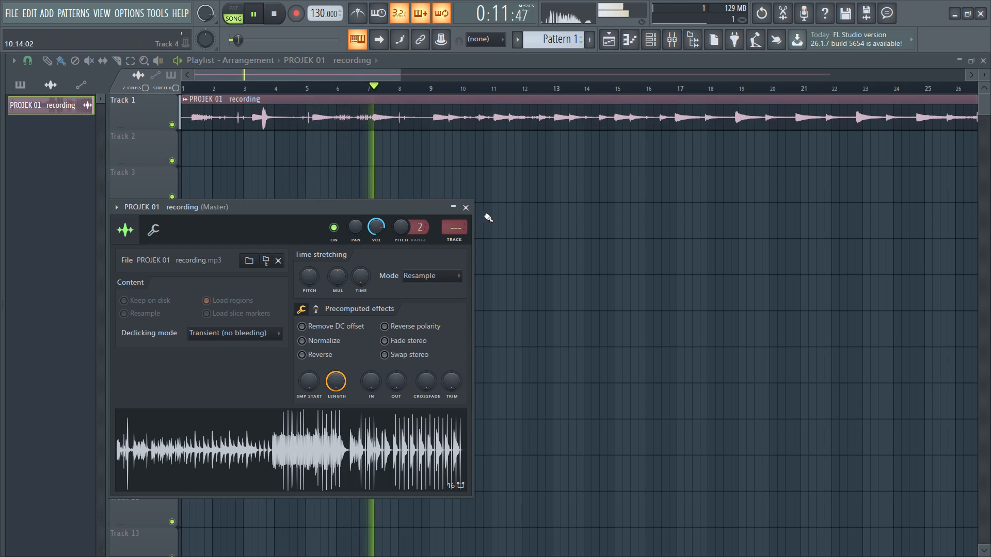
left_click(468, 210)
key("space")
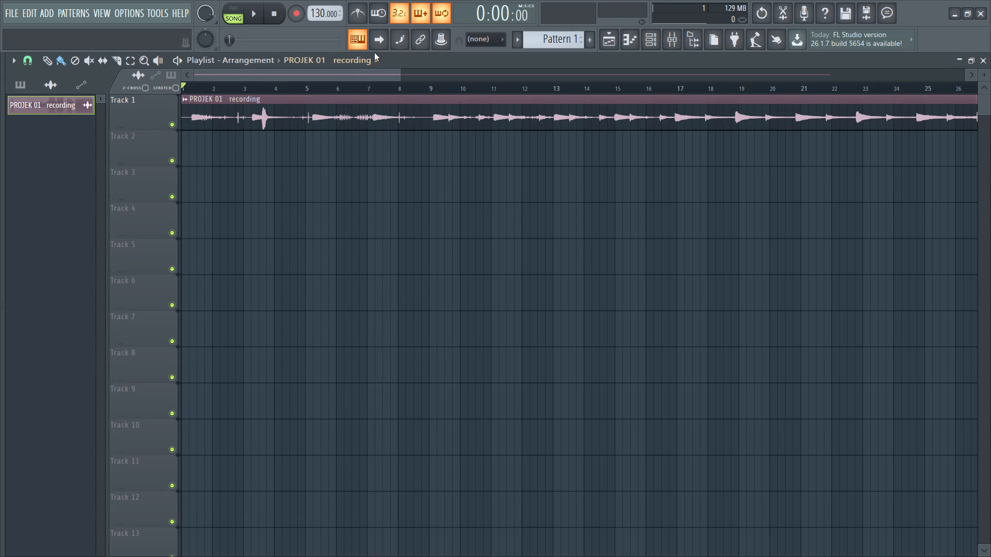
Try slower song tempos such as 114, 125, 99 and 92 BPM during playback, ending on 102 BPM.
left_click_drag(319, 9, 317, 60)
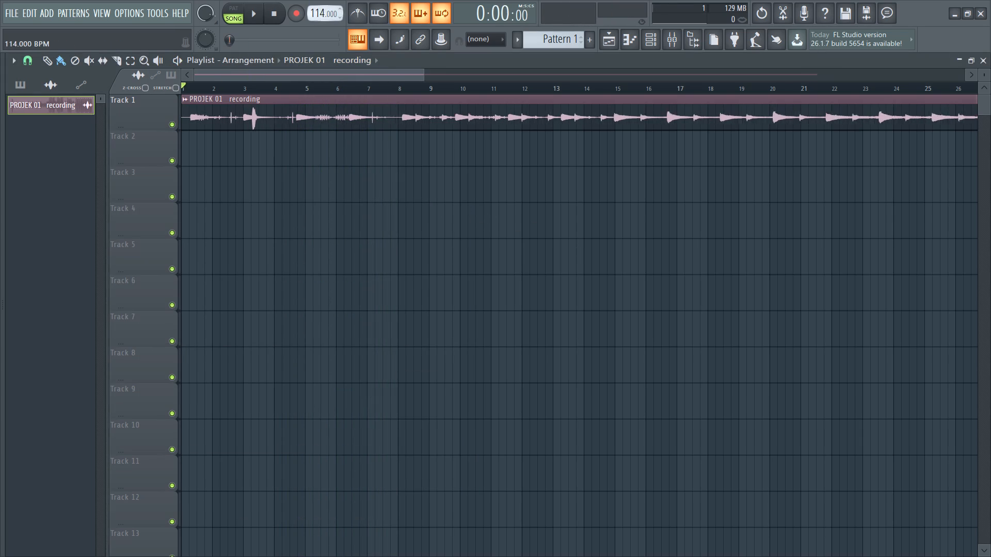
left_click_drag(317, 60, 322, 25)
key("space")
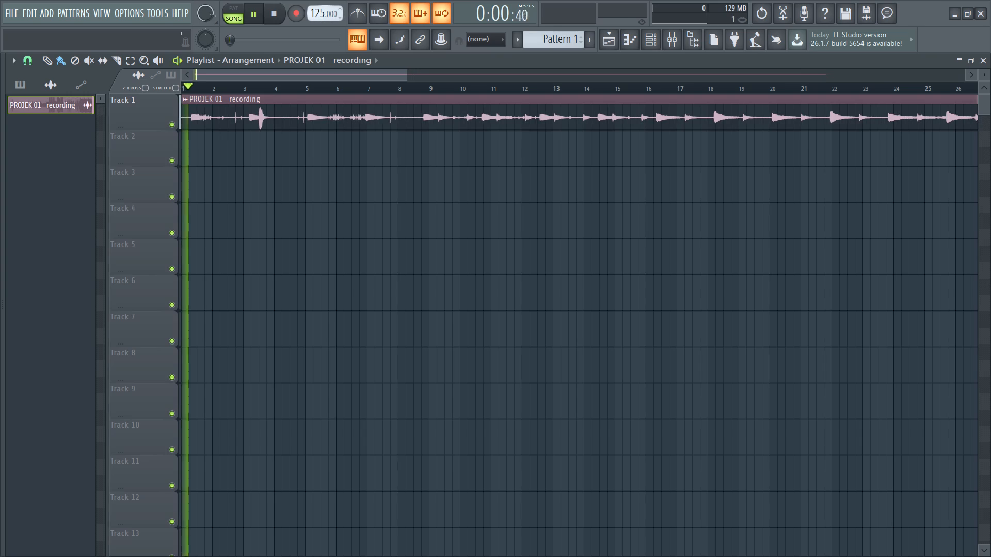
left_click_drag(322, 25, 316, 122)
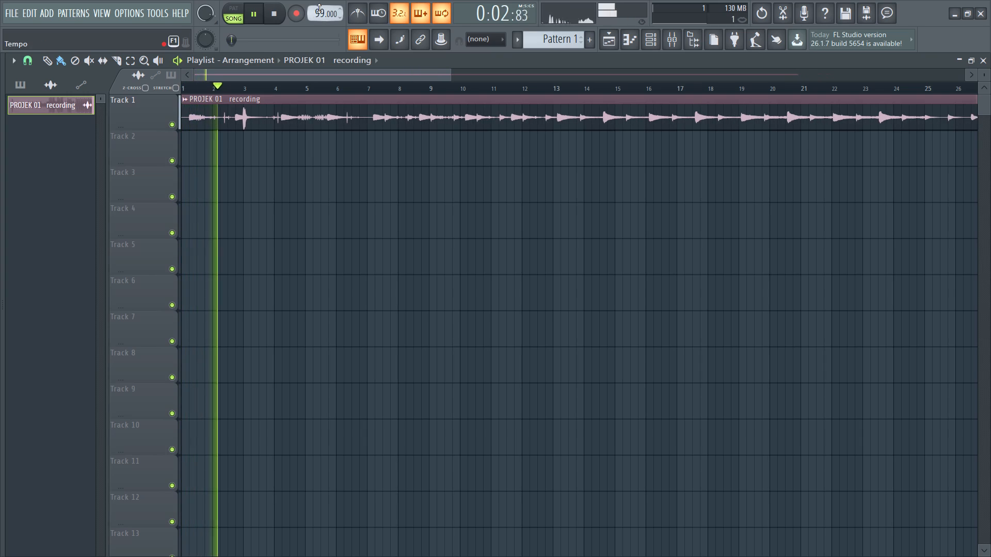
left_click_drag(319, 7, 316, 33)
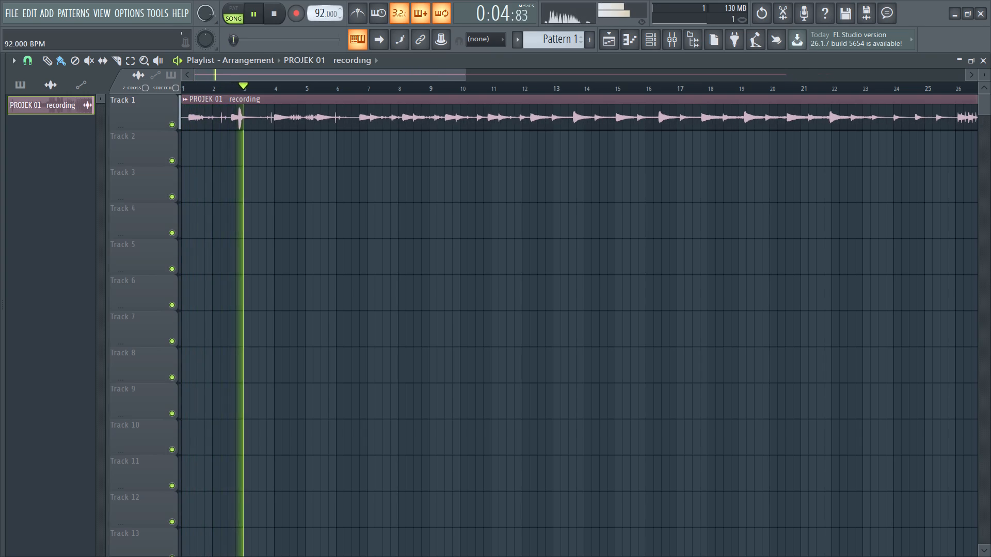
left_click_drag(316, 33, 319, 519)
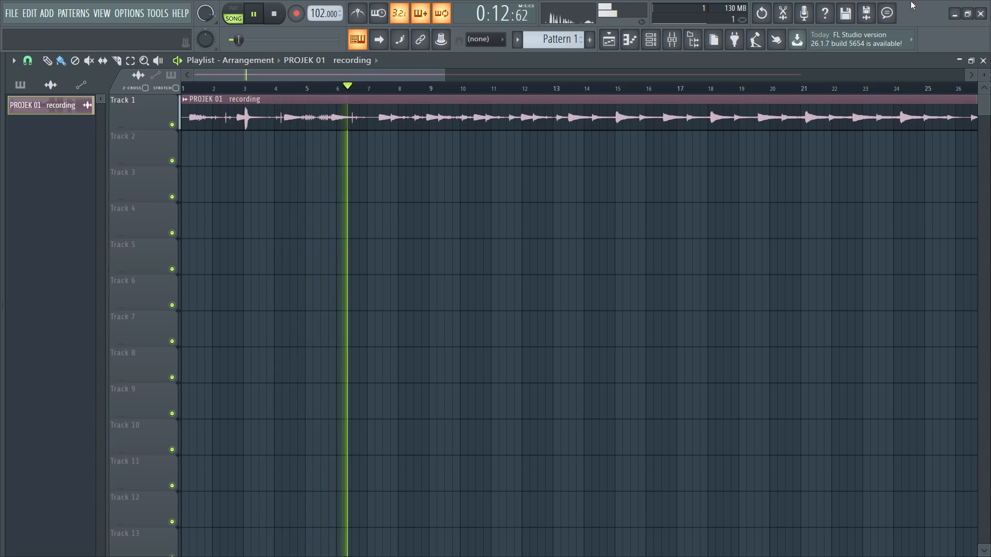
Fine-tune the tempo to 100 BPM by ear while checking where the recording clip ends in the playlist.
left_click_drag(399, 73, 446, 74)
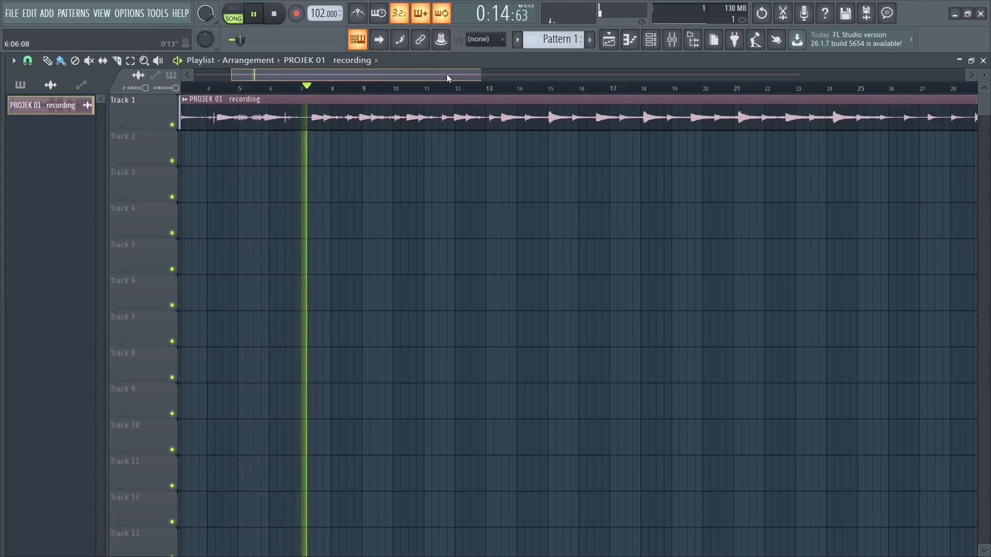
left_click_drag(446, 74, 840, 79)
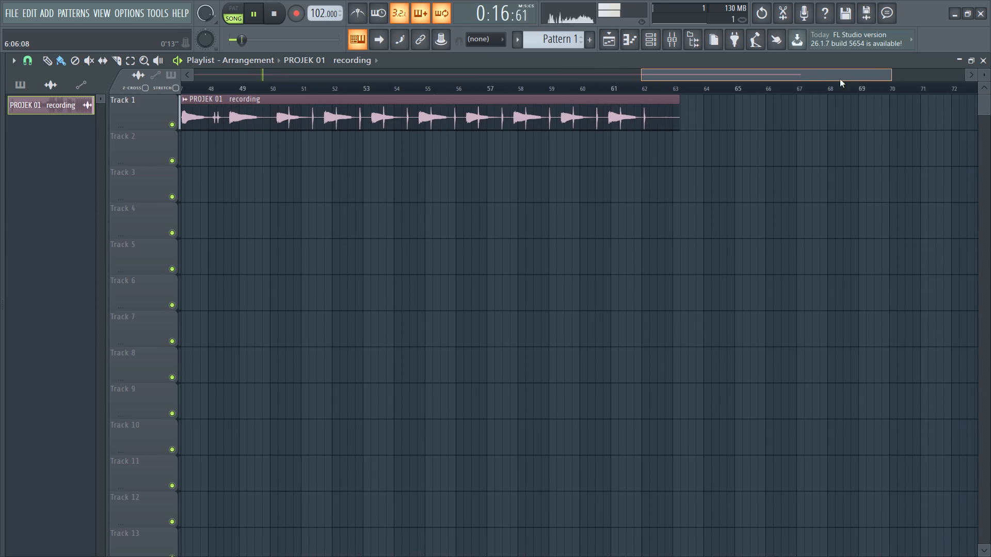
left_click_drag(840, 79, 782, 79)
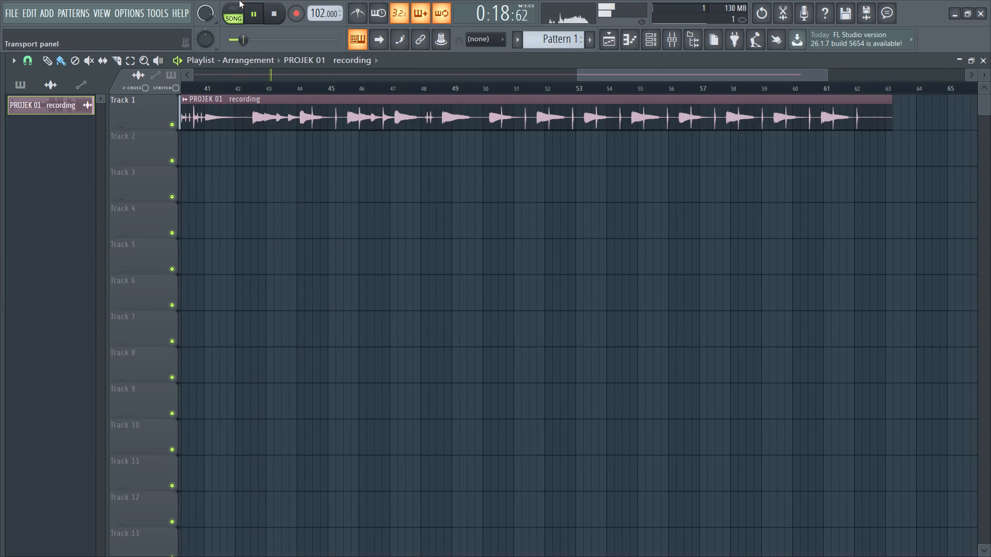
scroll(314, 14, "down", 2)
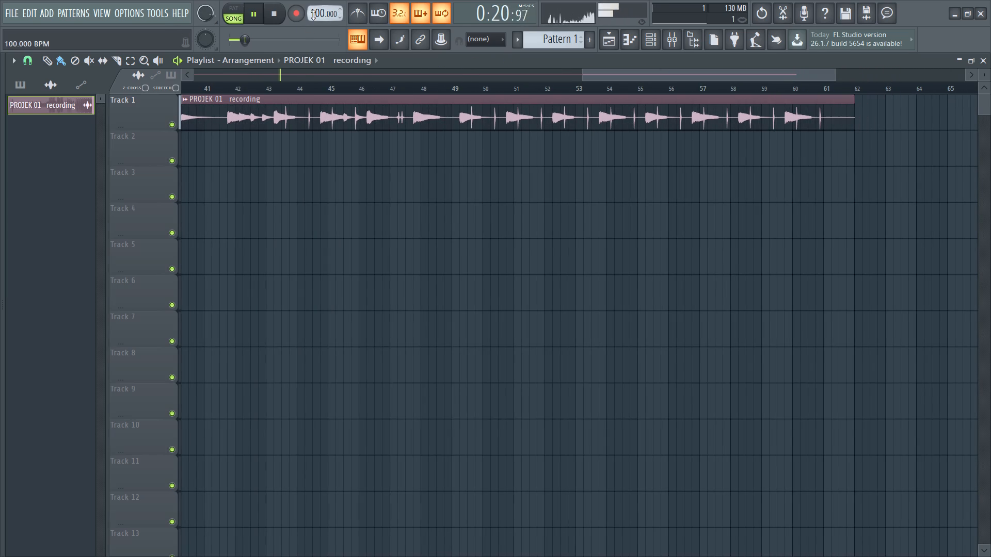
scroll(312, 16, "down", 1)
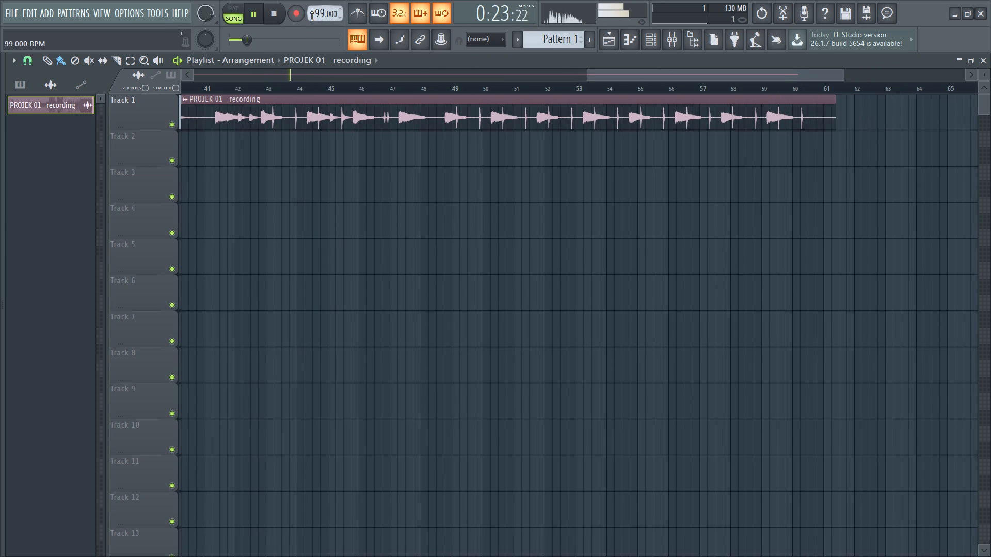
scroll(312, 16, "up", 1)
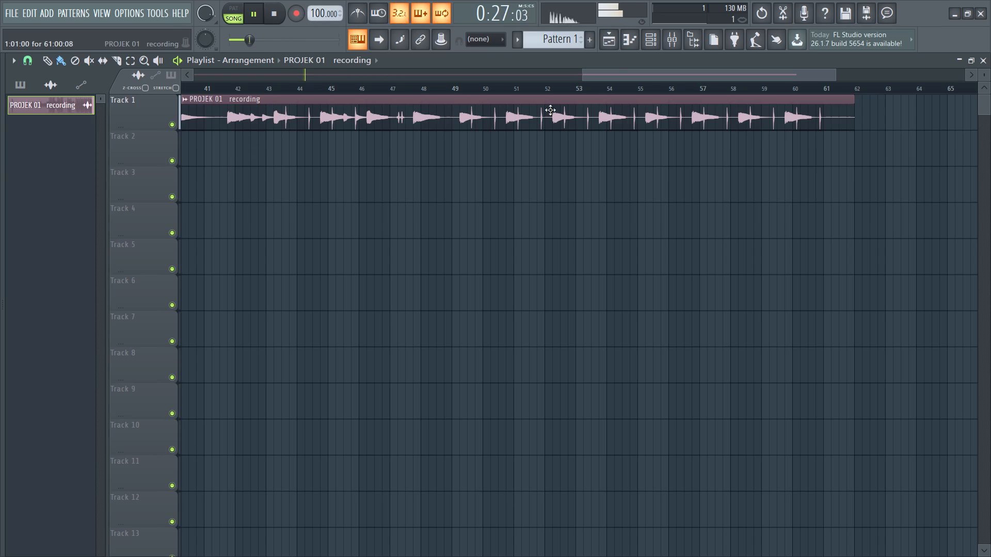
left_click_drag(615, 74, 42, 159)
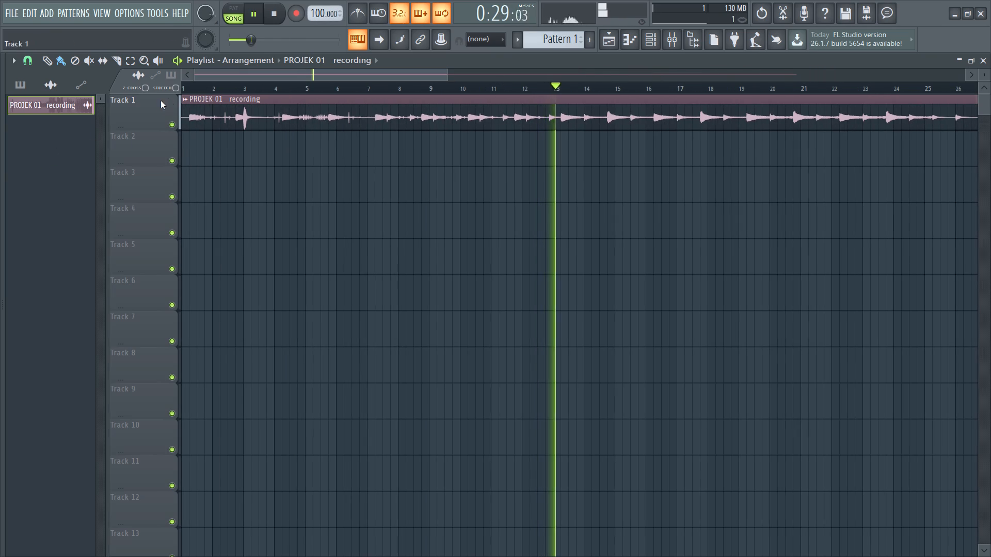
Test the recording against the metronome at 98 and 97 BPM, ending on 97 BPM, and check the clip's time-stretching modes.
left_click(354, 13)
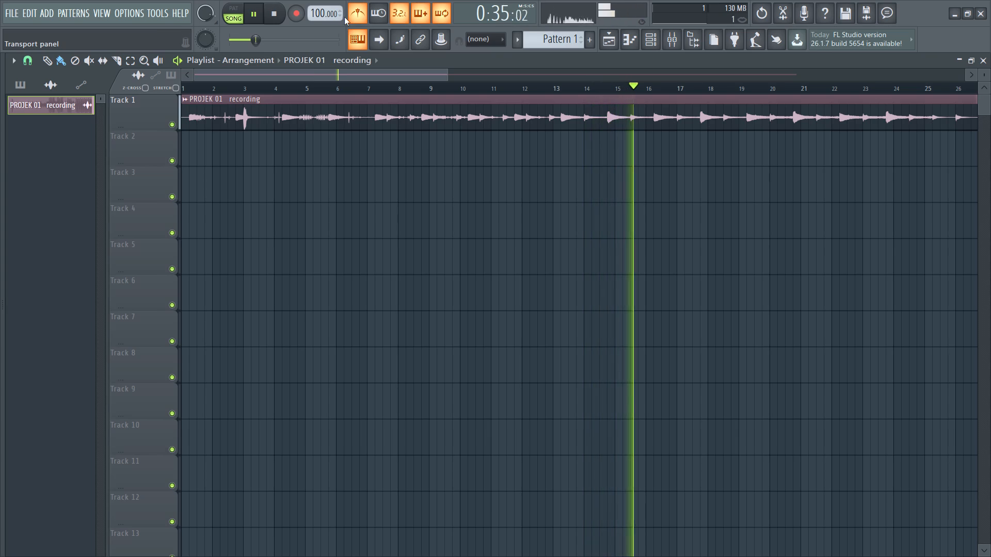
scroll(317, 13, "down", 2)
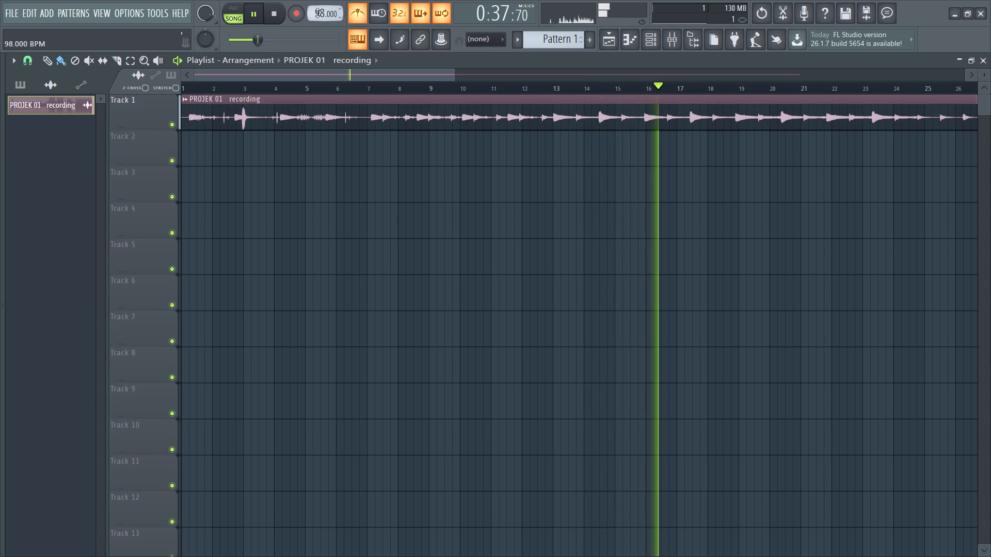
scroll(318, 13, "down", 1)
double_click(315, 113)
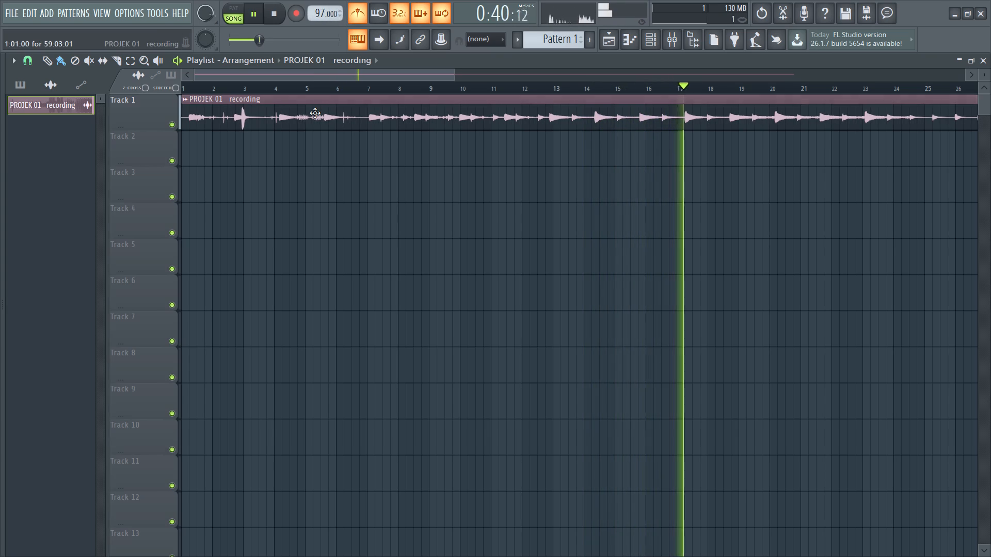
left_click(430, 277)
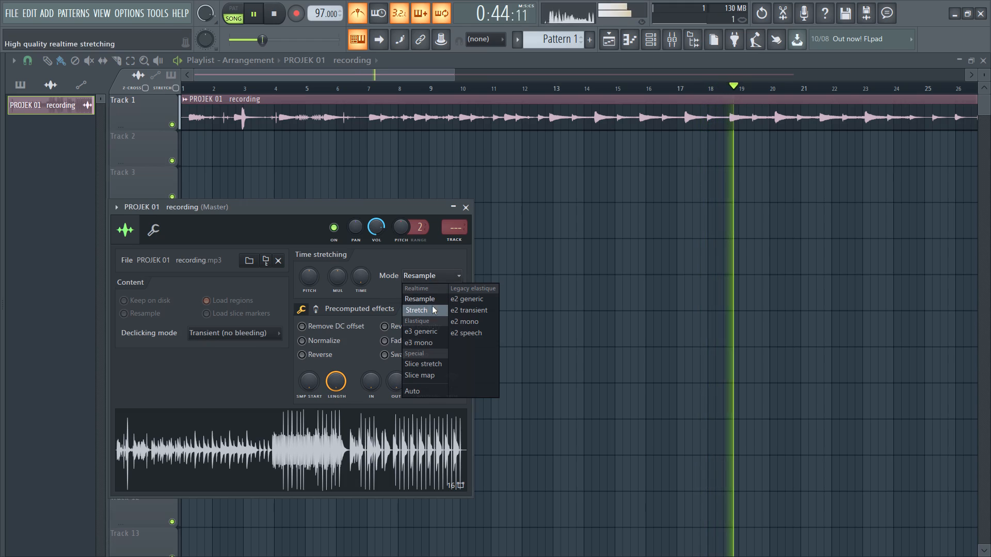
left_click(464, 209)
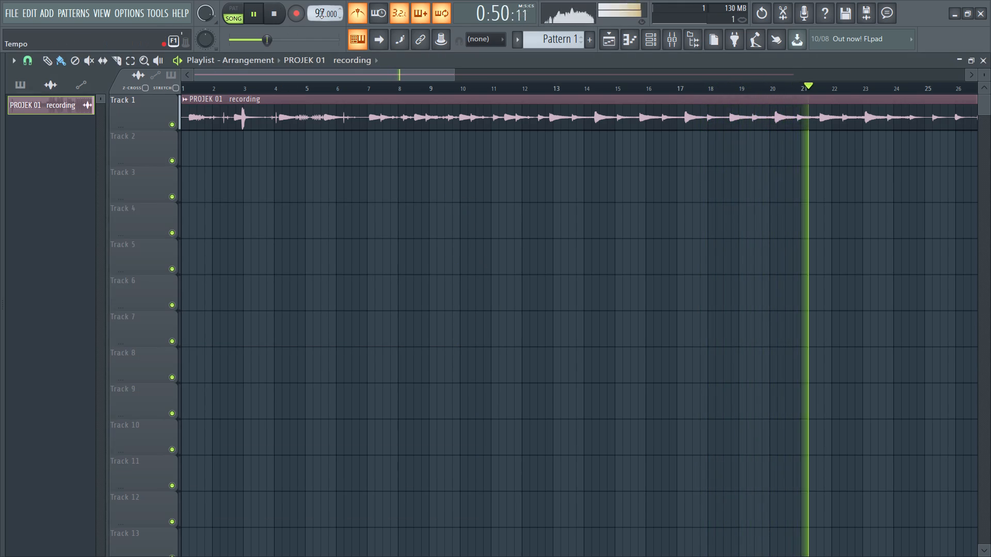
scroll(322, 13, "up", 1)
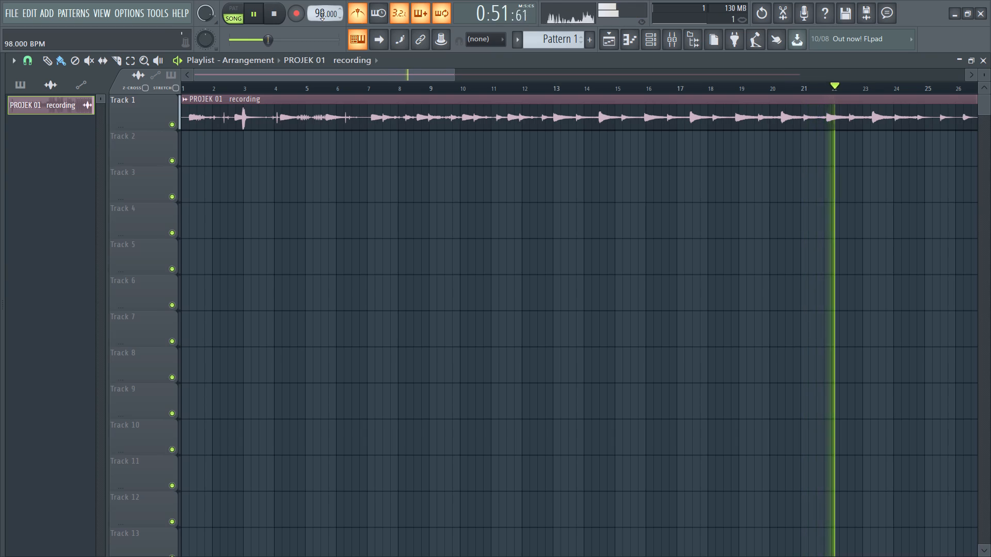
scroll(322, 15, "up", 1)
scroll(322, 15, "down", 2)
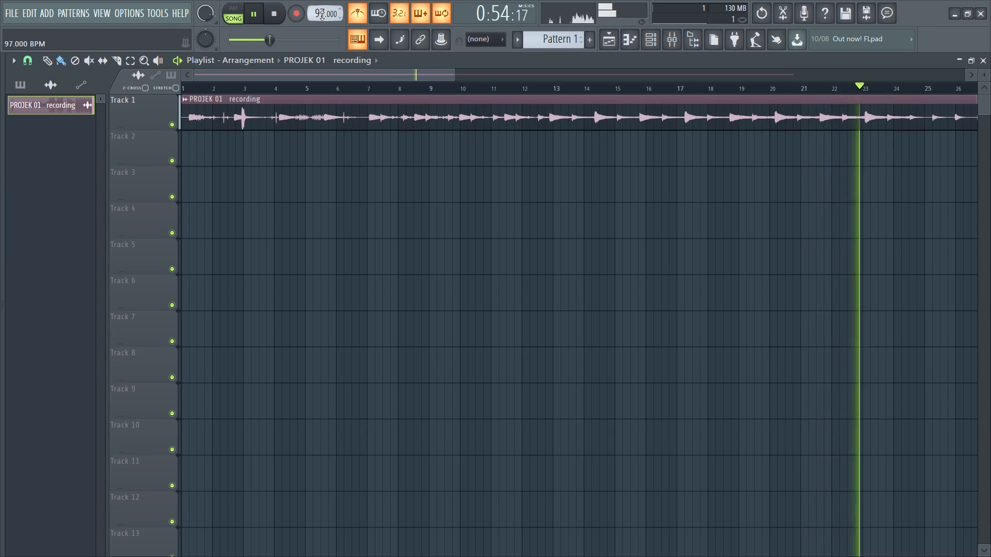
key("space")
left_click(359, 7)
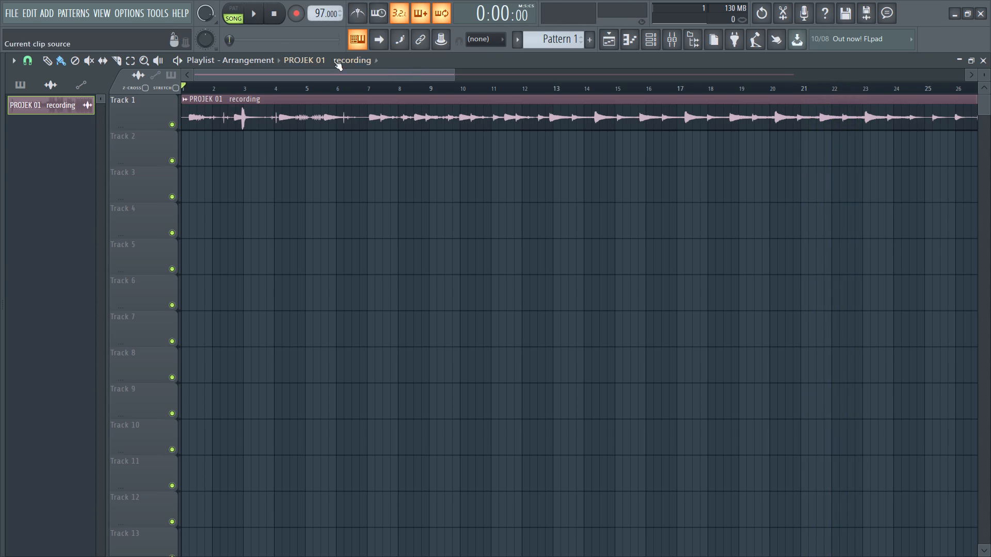
Close FL Studio with its open project and relaunch it, keeping the File Explorer window at hand.
left_click(987, 14)
left_click(522, 318)
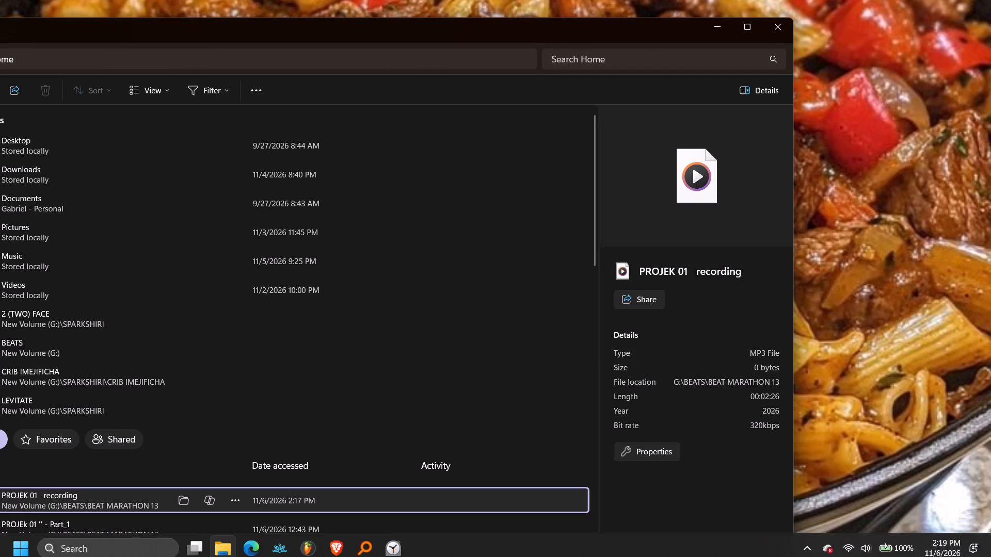
left_click(302, 550)
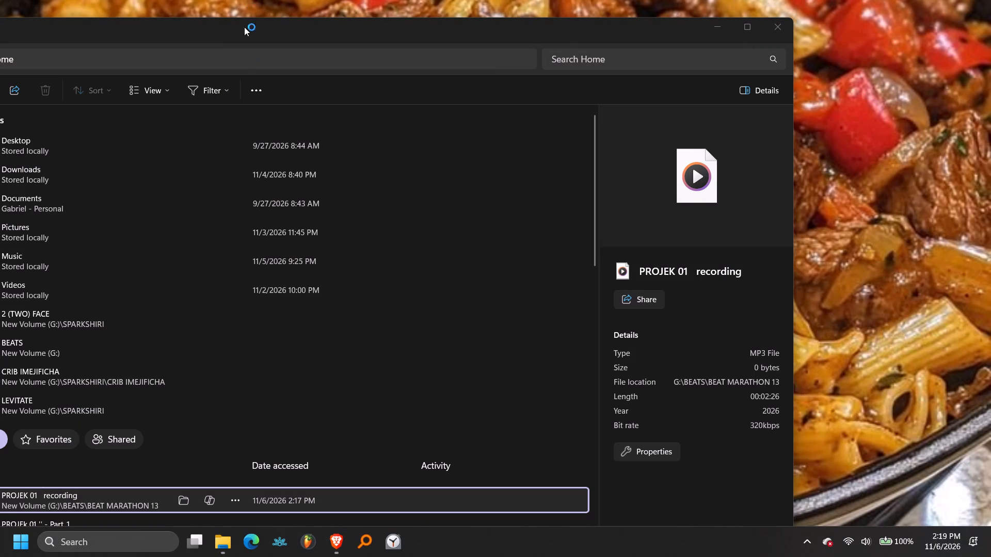
left_click(248, 35)
left_click(251, 34)
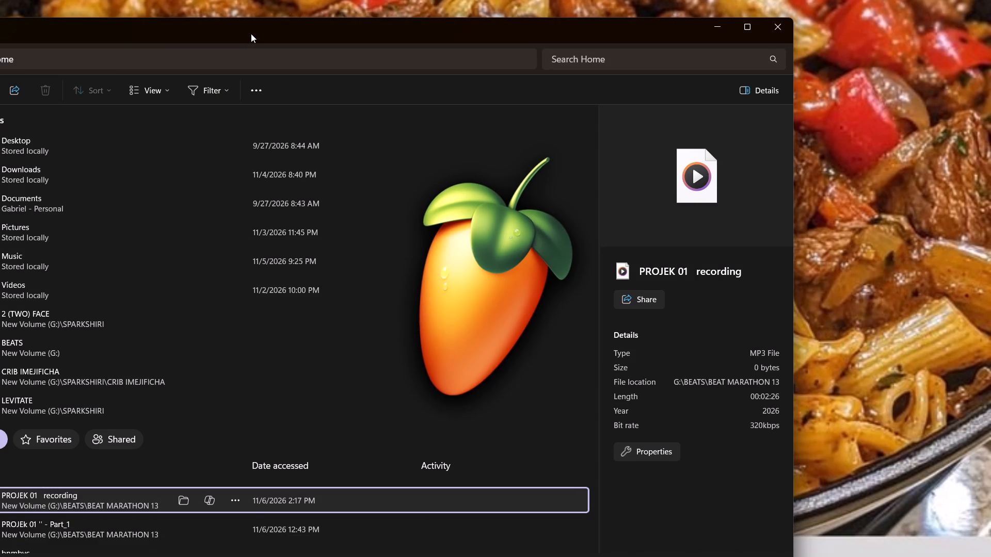
Load the PROJEK 01 recording MP3 from File Explorer into the playlist and place it at the start of Track 1.
left_click_drag(5, 501, 6, 500)
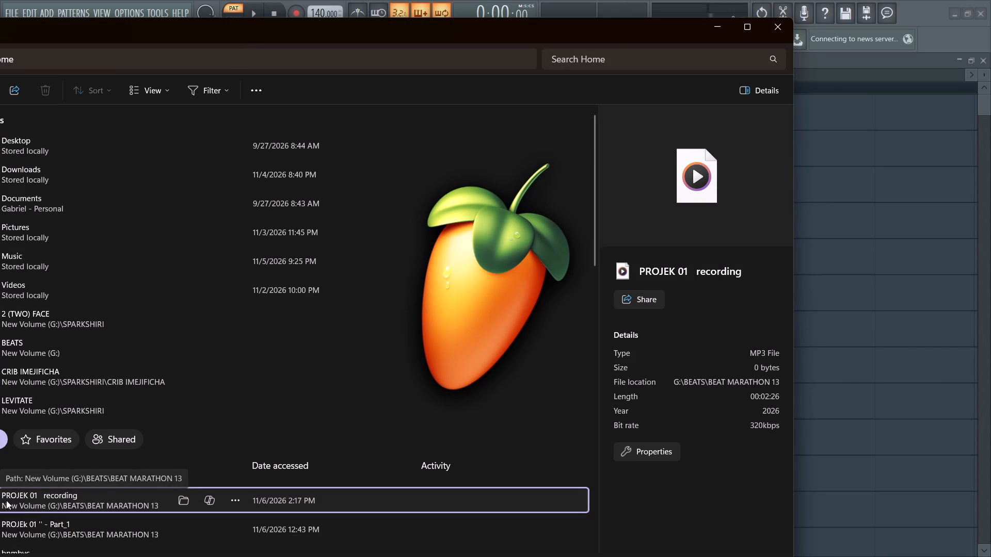
left_click_drag(6, 500, 871, 219)
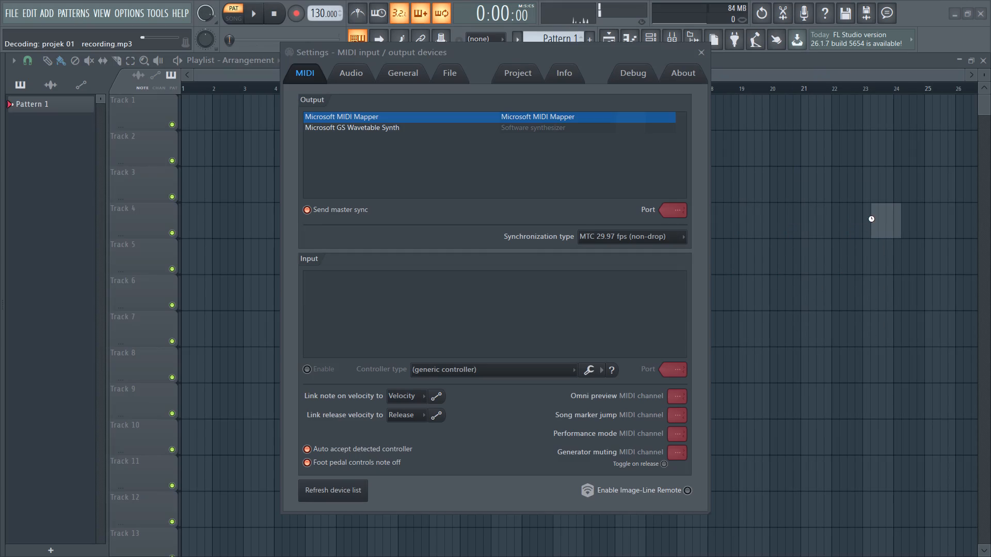
left_click(704, 53)
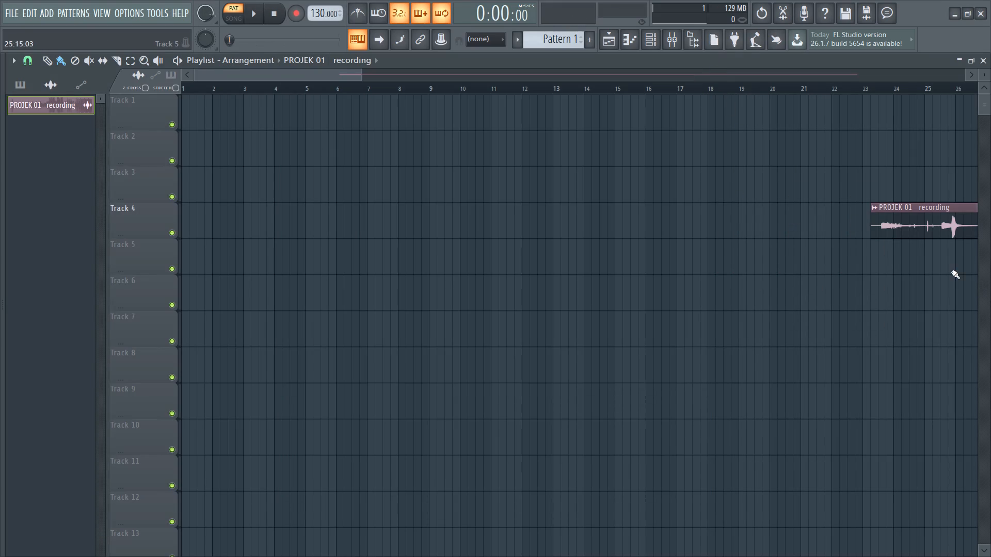
left_click_drag(966, 231, 0, 0)
Raise the time-stretching pitch of the PROJEK 01 recording clip slightly in its channel settings.
double_click(218, 112)
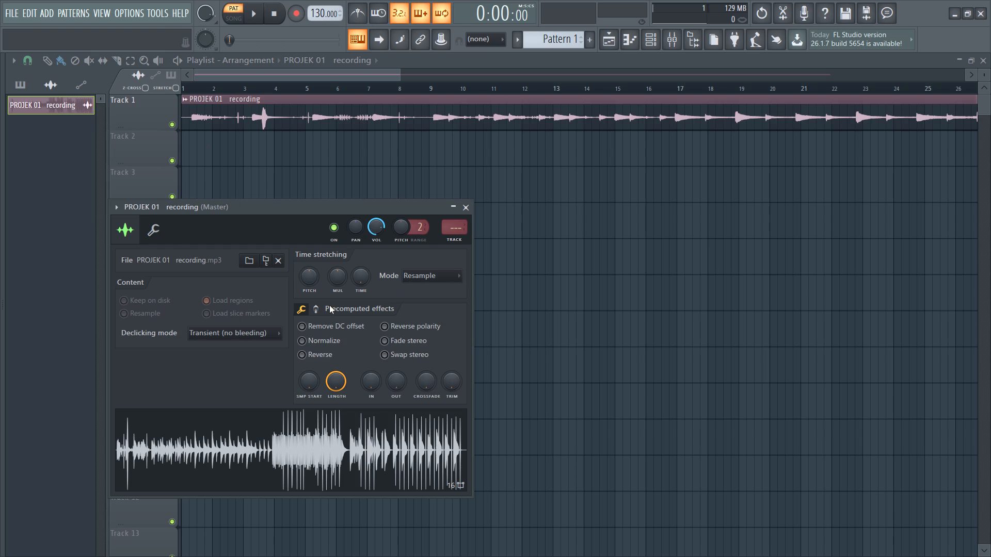
scroll(307, 277, "up", 5)
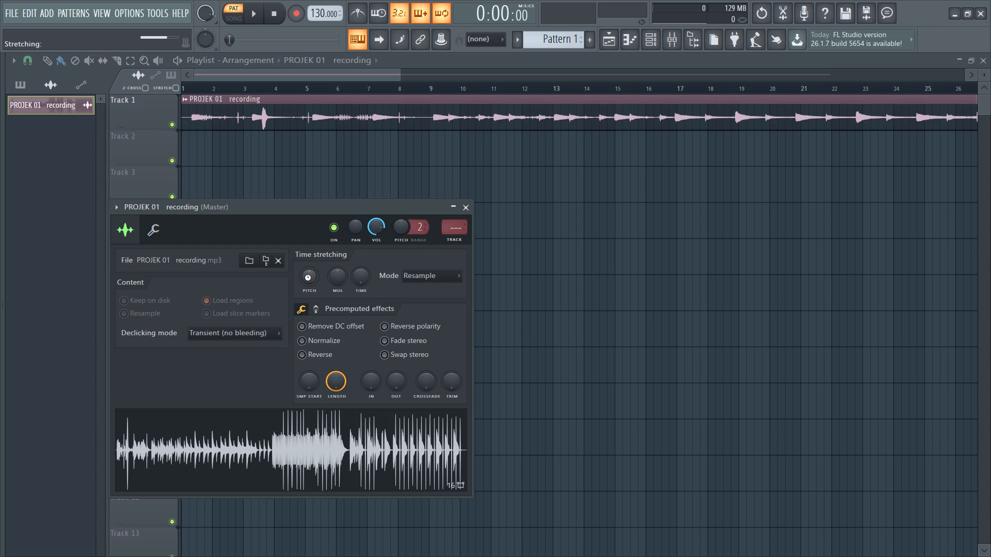
left_click(308, 277)
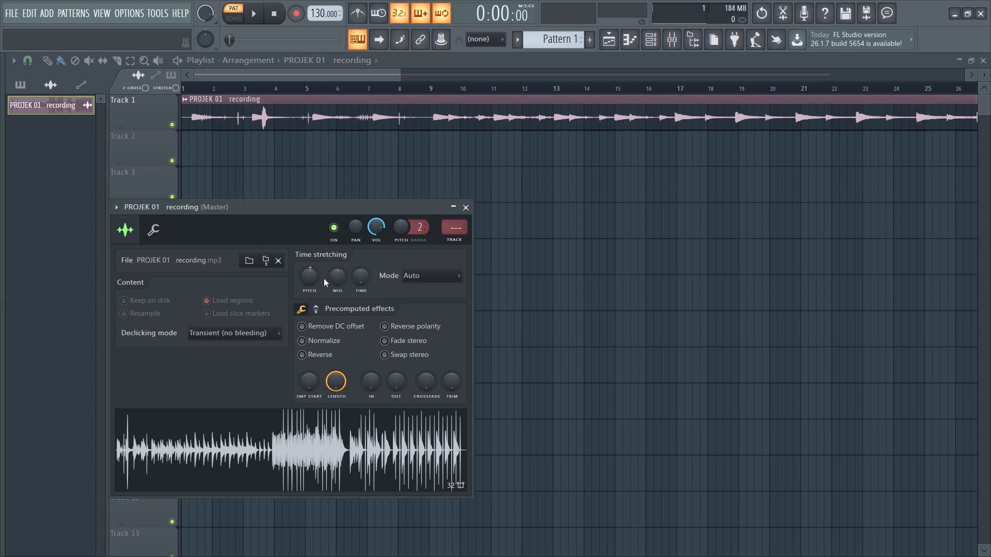
Raise the time-stretching pitch of the PROJEK 01 recording clip further and play it back in song mode.
left_click_drag(306, 276, 305, 272)
left_click_drag(305, 272, 297, 243)
key("space")
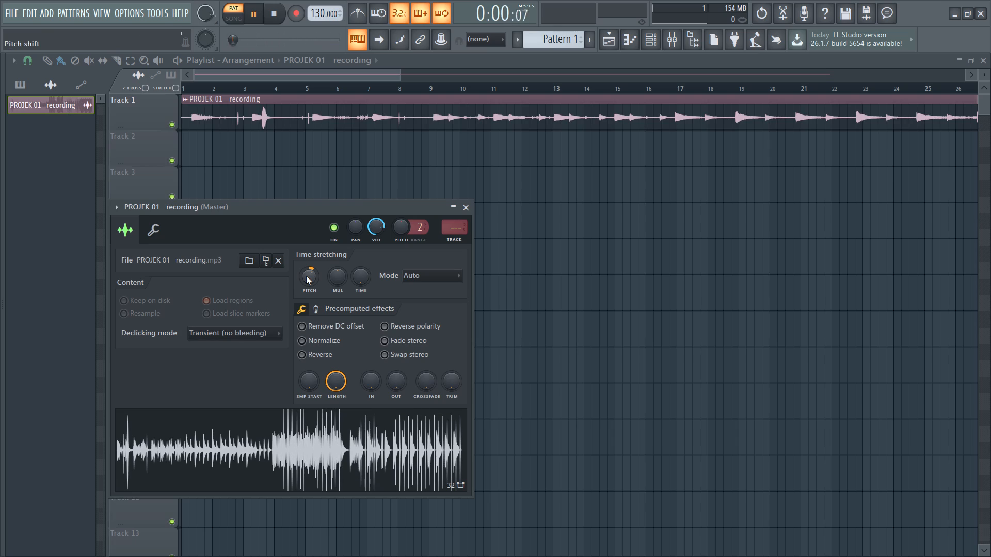
left_click(232, 14)
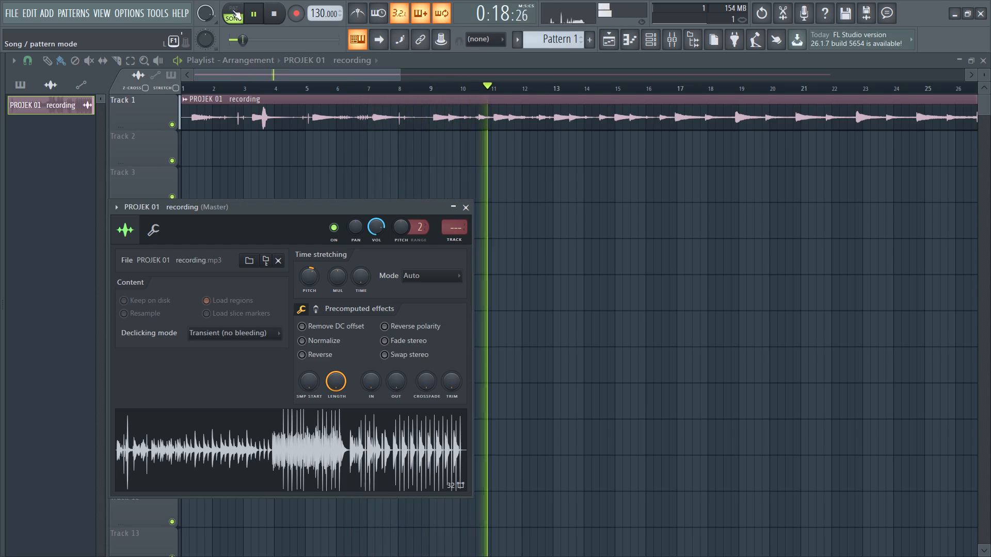
left_click(469, 209)
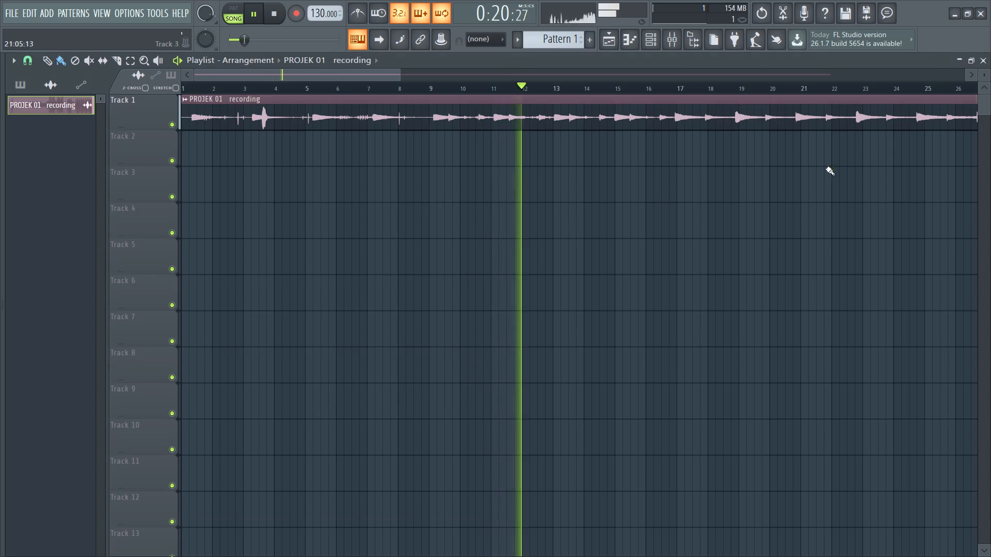
Rename mixer track Insert 8 as W and give it a teal-blue colour.
left_click(123, 7)
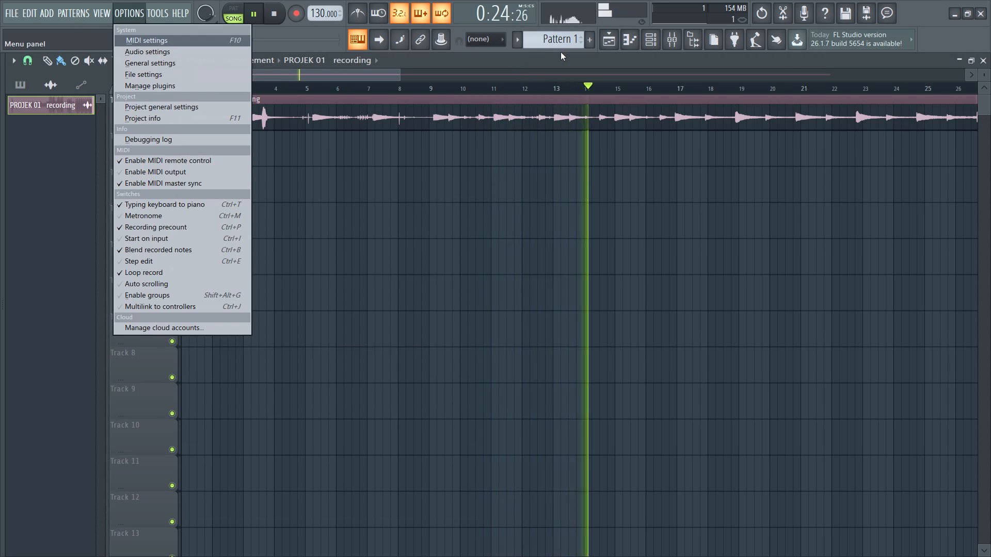
left_click(679, 38)
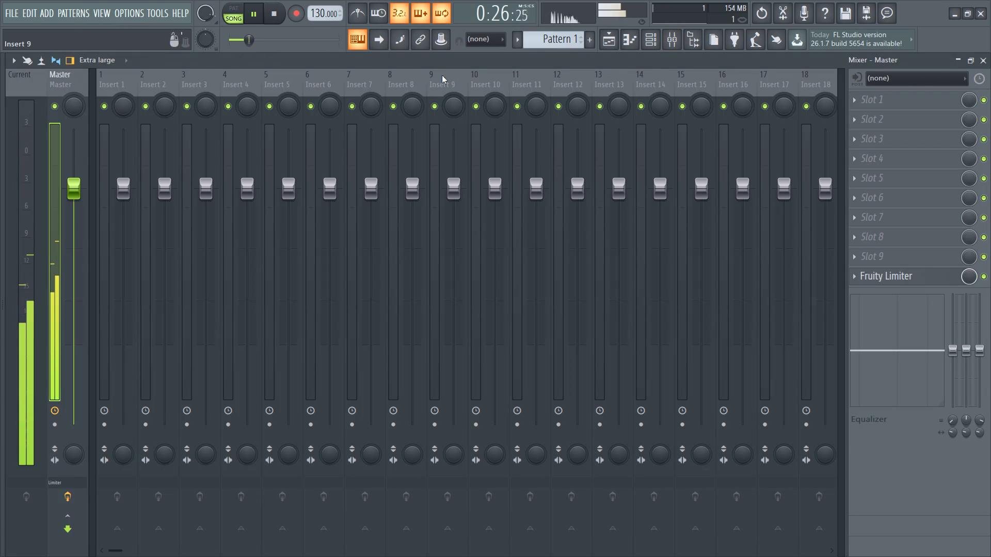
left_click(407, 79)
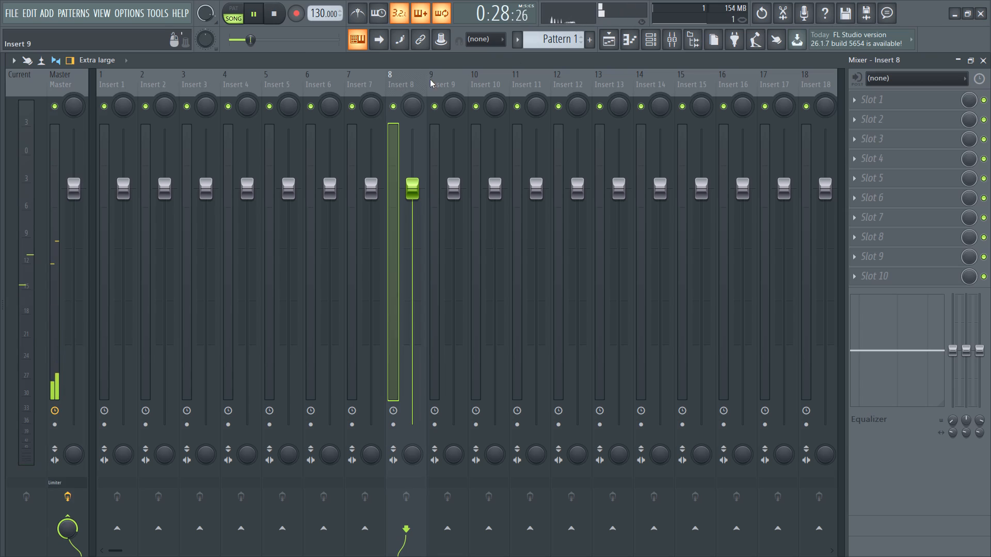
right_click(394, 83)
left_click(445, 80)
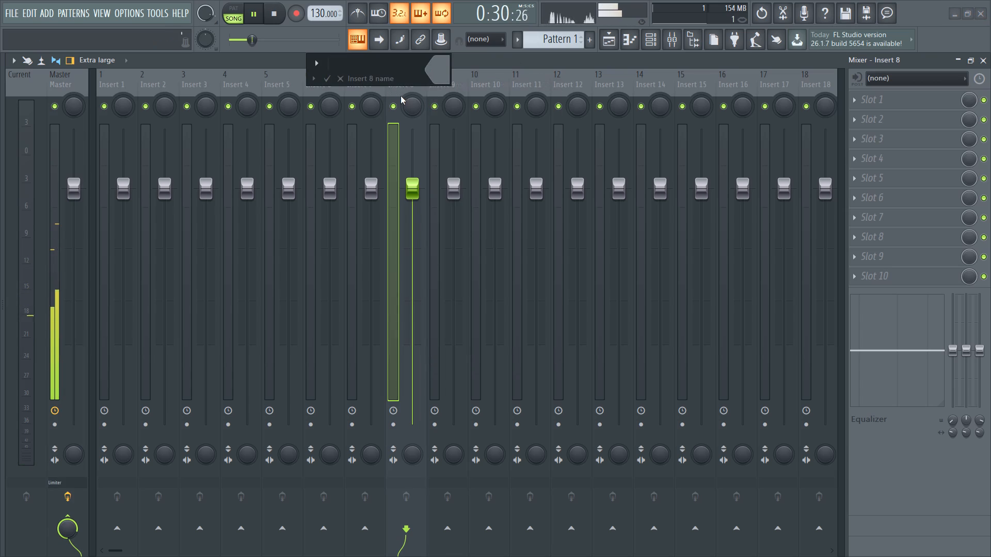
key("w")
key("BackSpace")
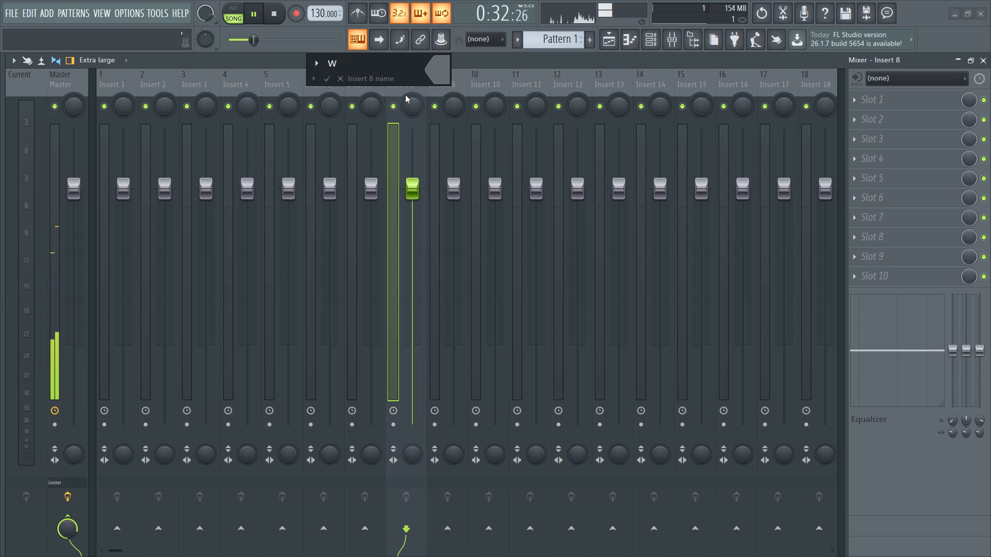
key("e")
key("BackSpace")
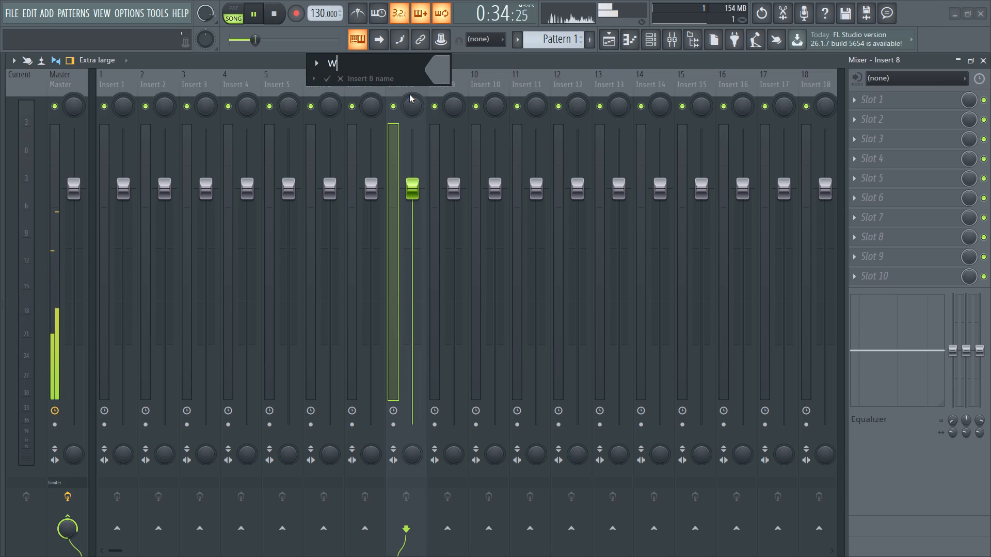
key("BackSpace")
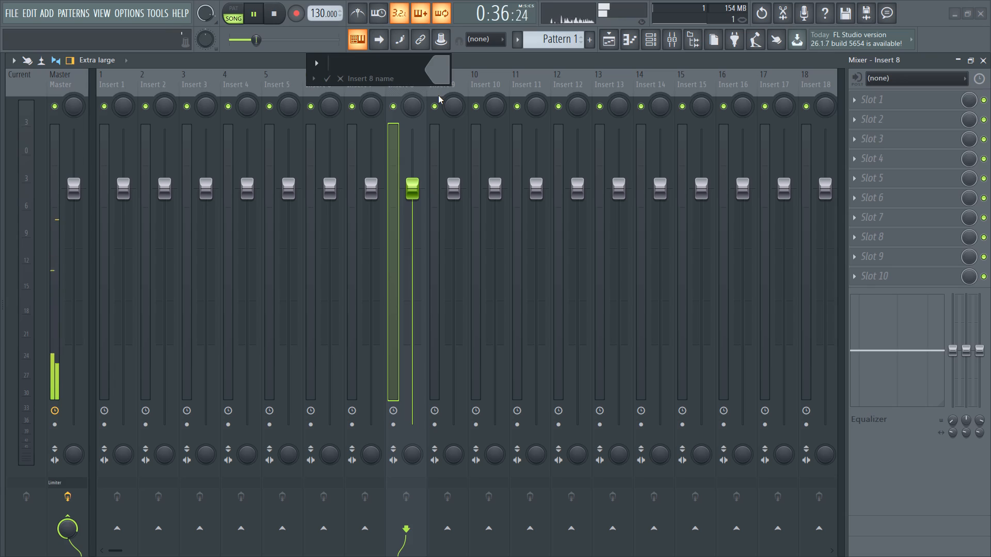
key("w")
left_click(436, 73)
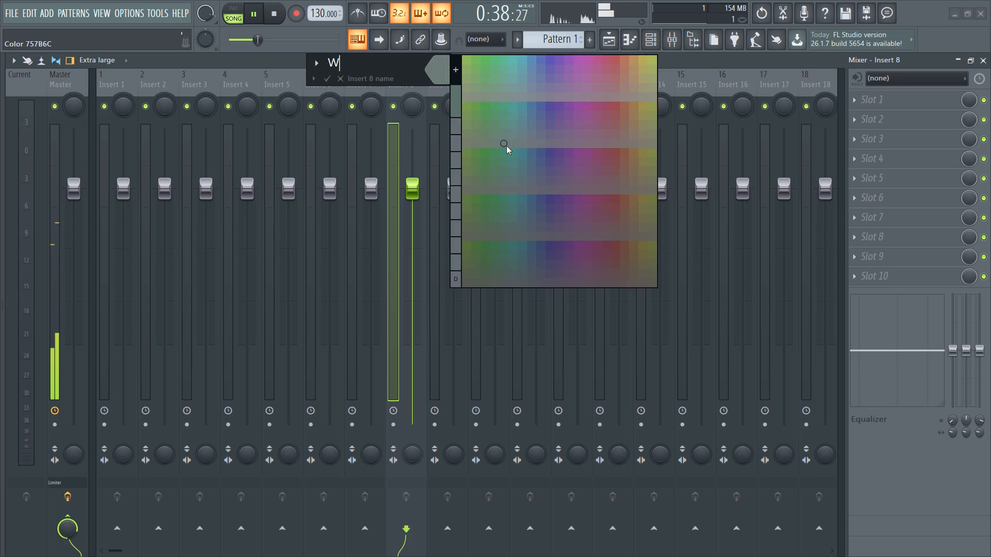
left_click(506, 146)
left_click(430, 69)
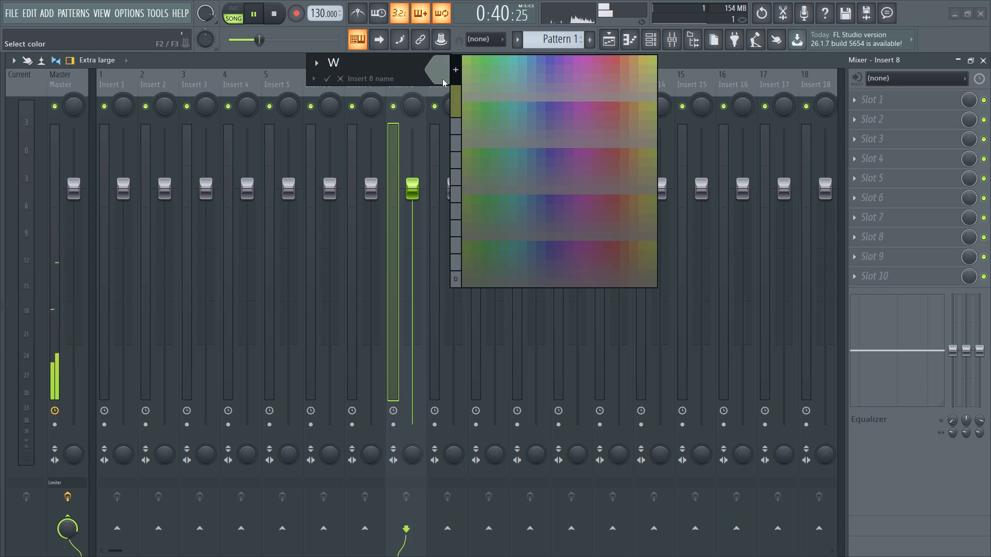
left_click(525, 152)
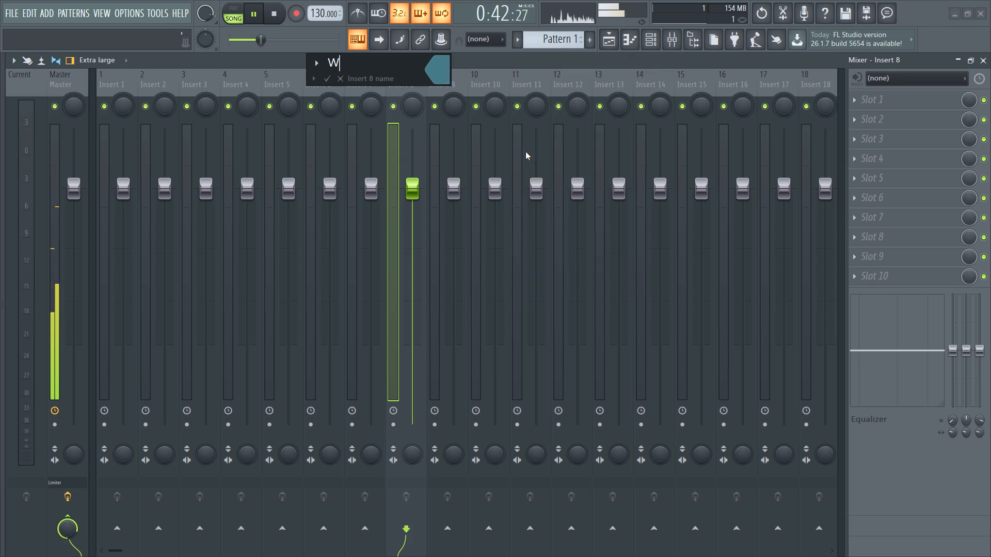
key("Return")
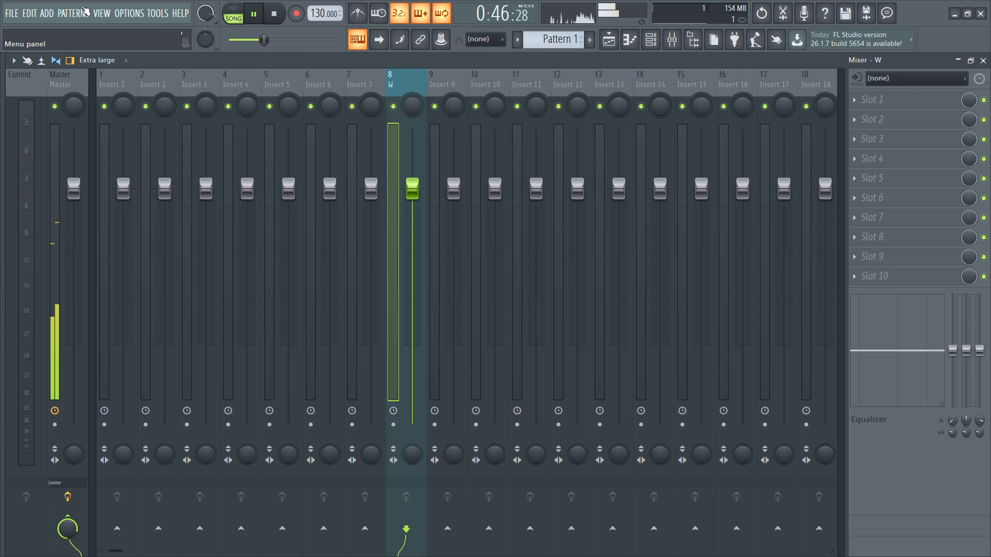
Check the audio device settings and set the audio input of mixer track W to In 1.
left_click(124, 8)
left_click(166, 51)
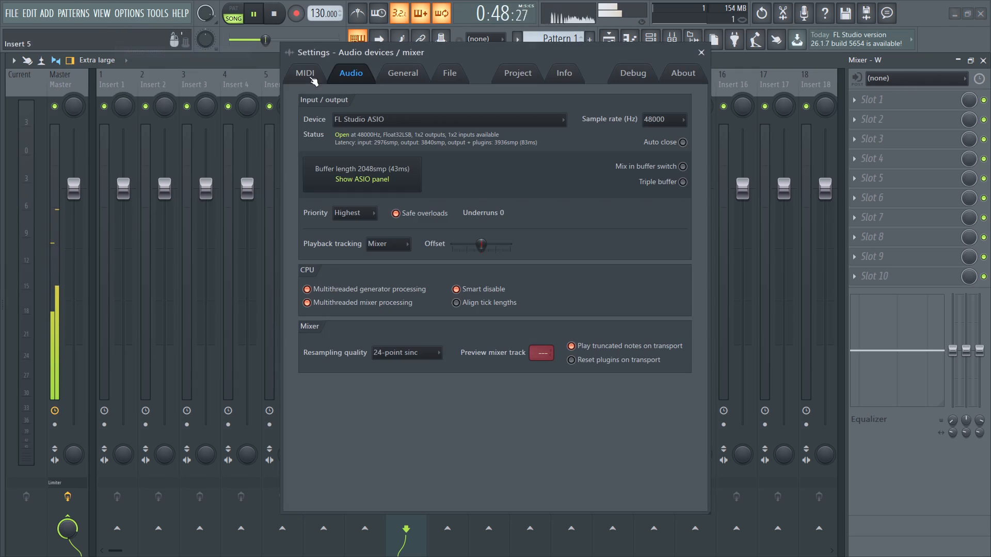
left_click(699, 52)
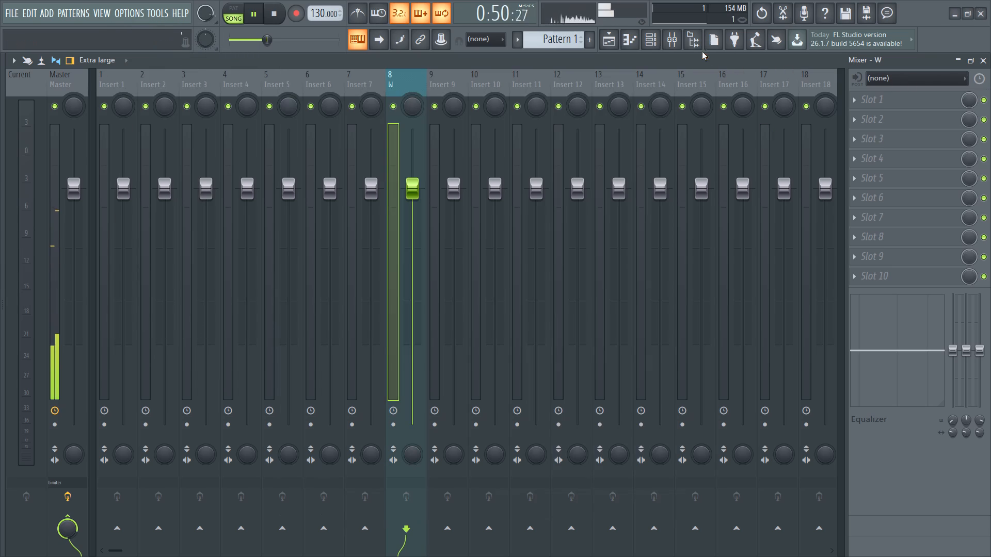
left_click(902, 78)
left_click(899, 125)
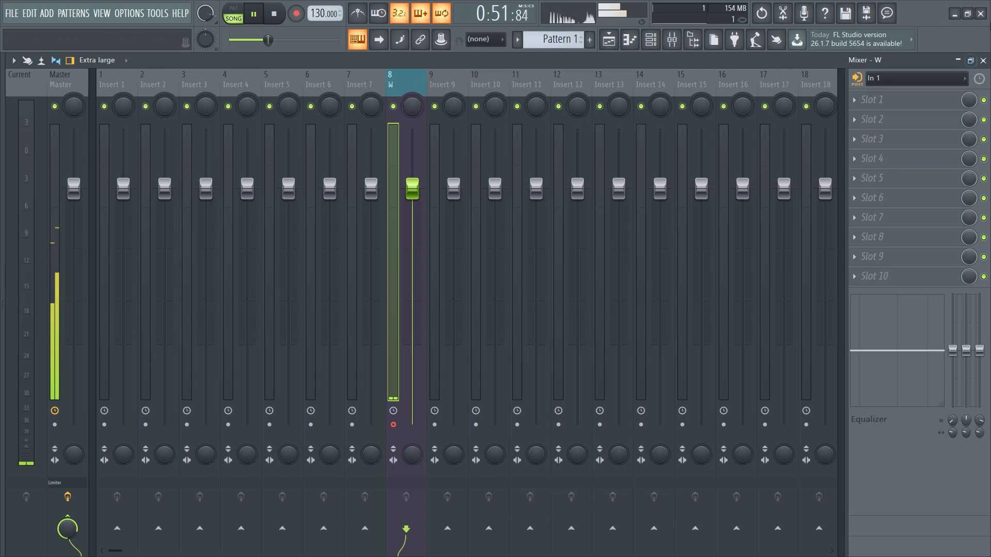
left_click(984, 59)
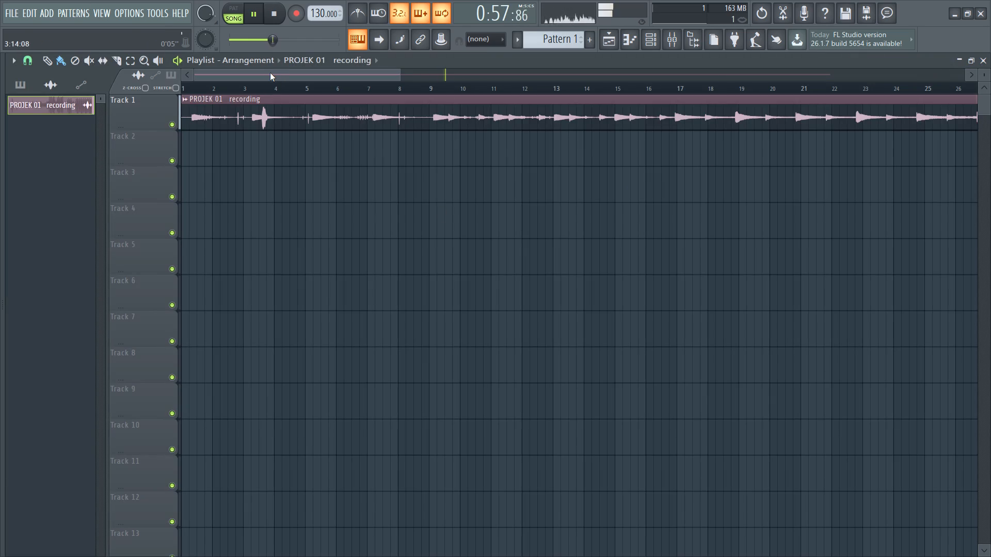
Disable the routing from mixer track W to the Master track.
left_click(674, 43)
left_click(62, 516)
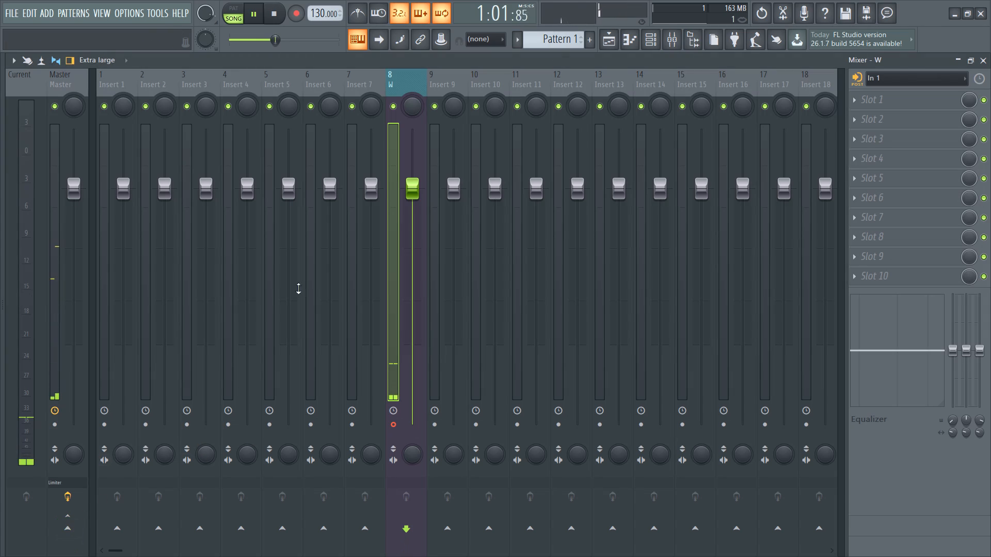
left_click(983, 58)
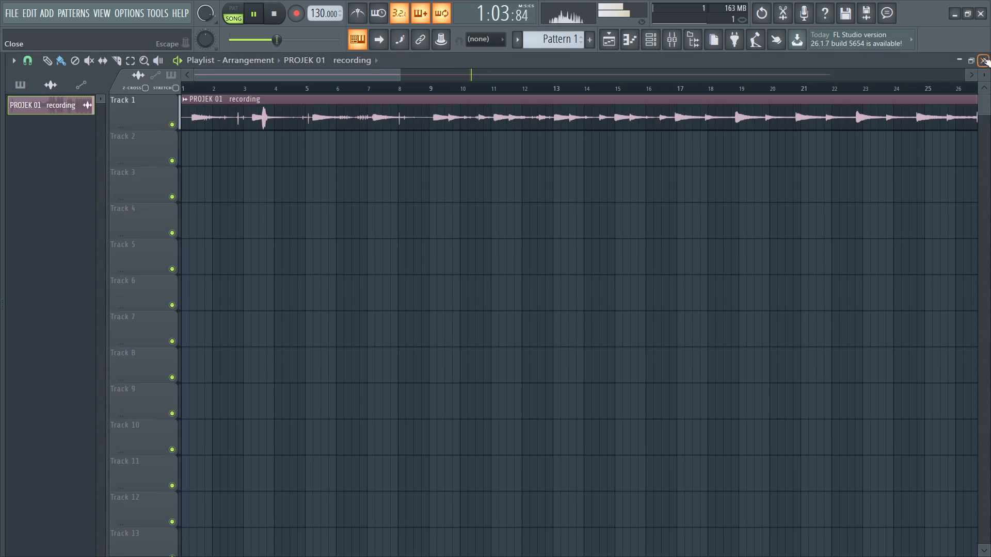
Stop playback, check the recording filter options, arm audio recording and try a take from the start of the song.
key("space")
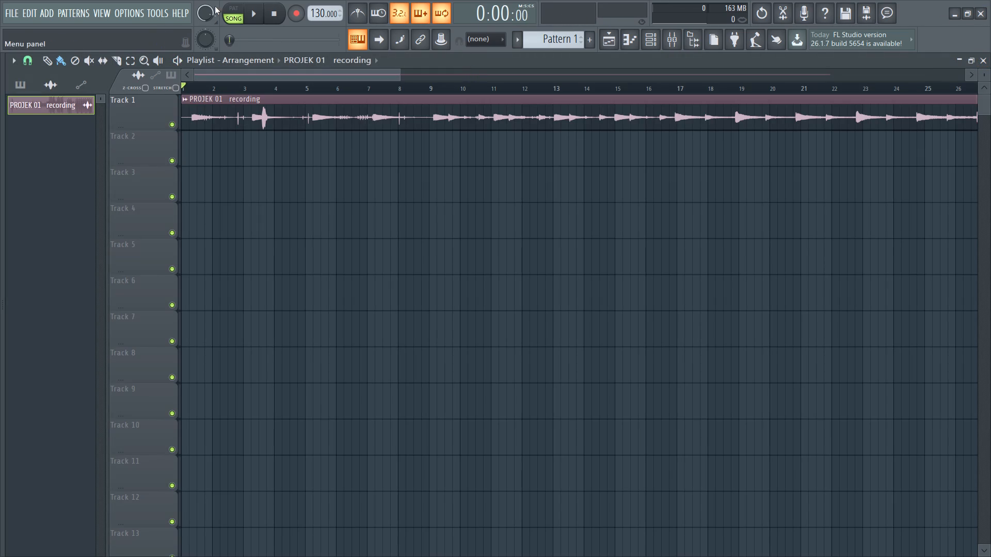
right_click(293, 10)
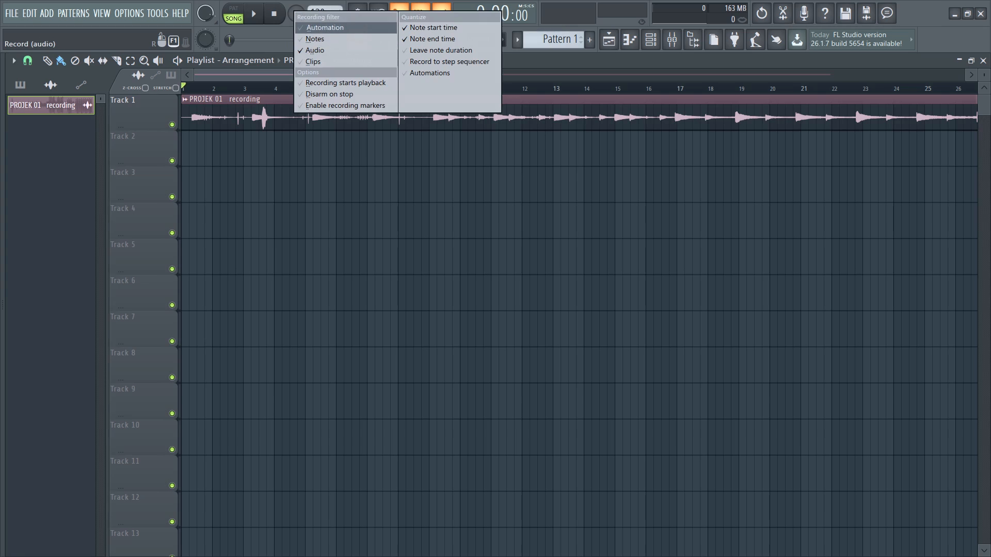
left_click(286, 40)
left_click(299, 11)
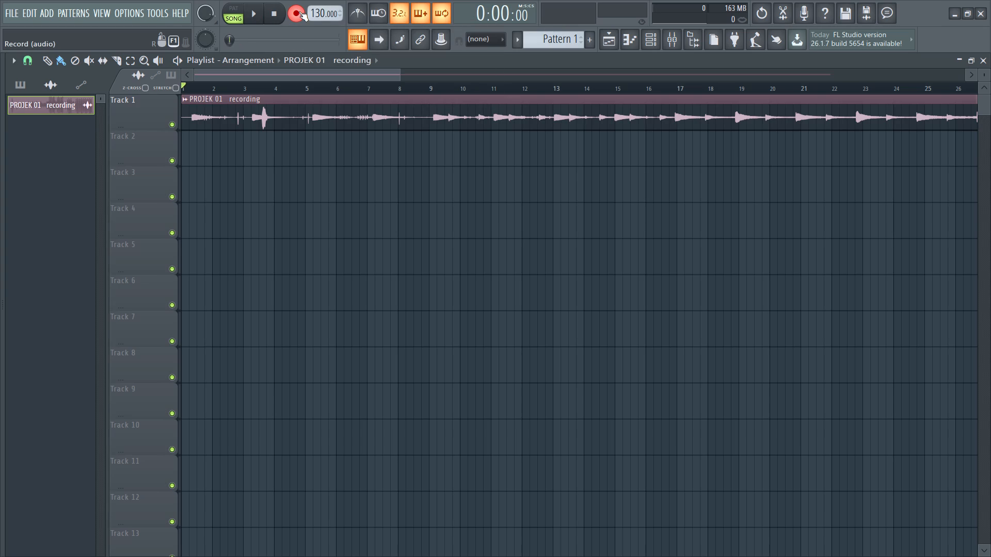
key("space")
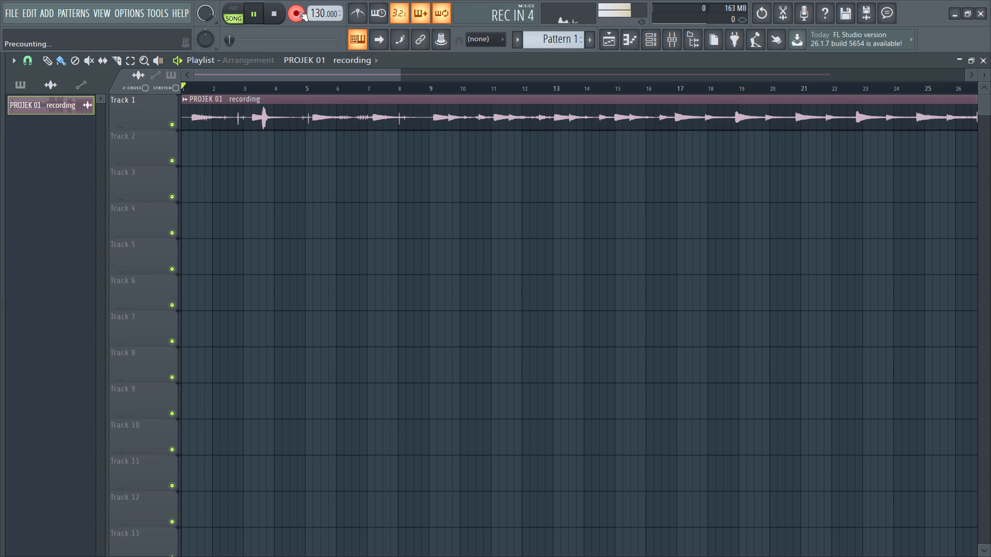
key("space")
type("n")
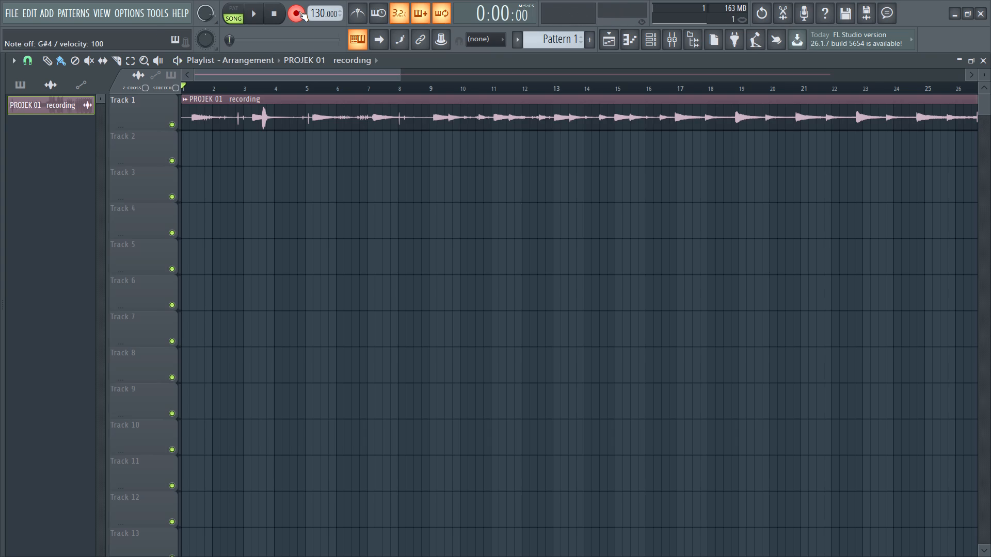